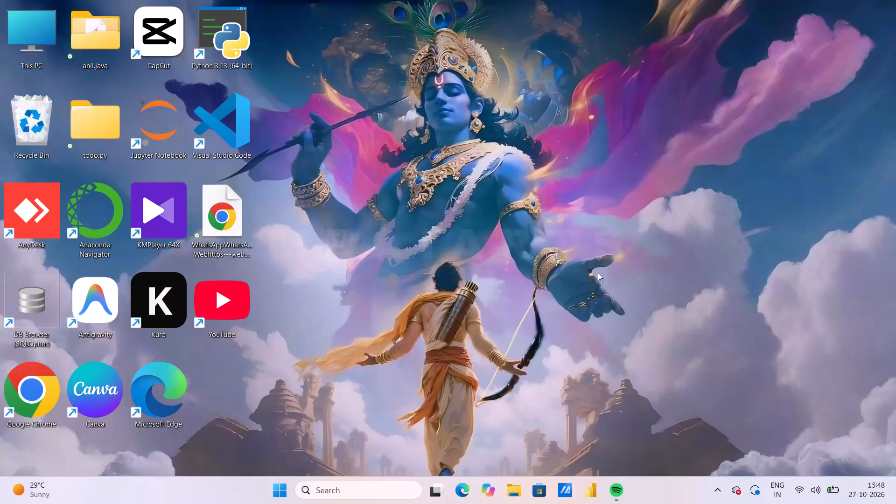
# Open YouTube using its desktop shortcut.
pyautogui.doubleClick(234, 320)
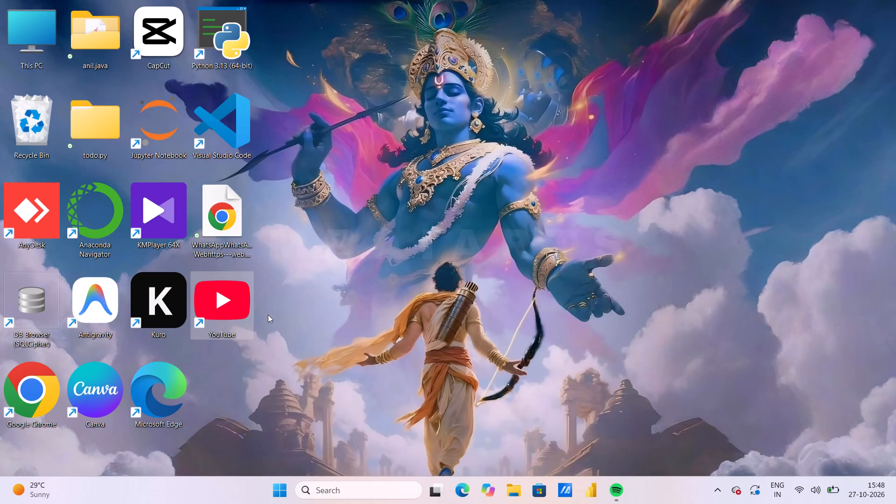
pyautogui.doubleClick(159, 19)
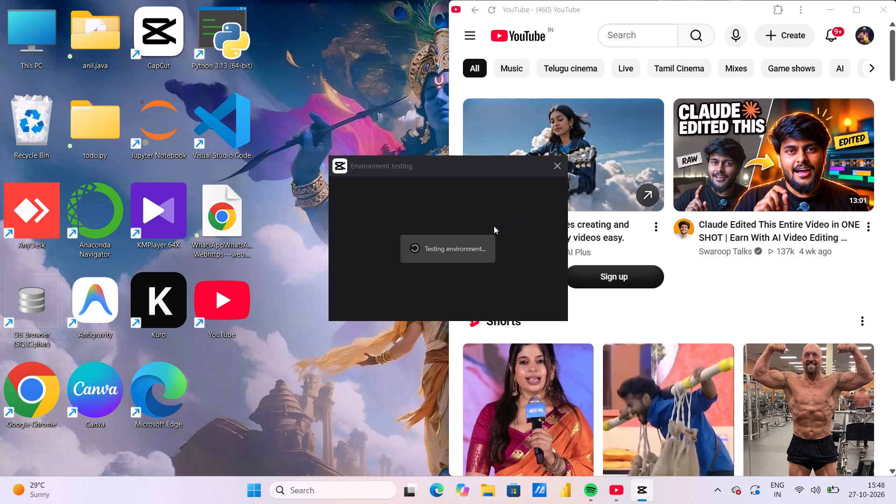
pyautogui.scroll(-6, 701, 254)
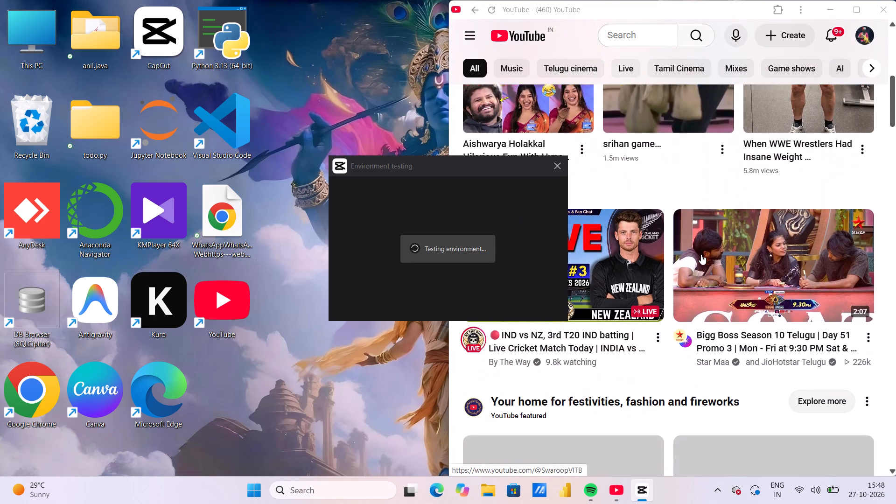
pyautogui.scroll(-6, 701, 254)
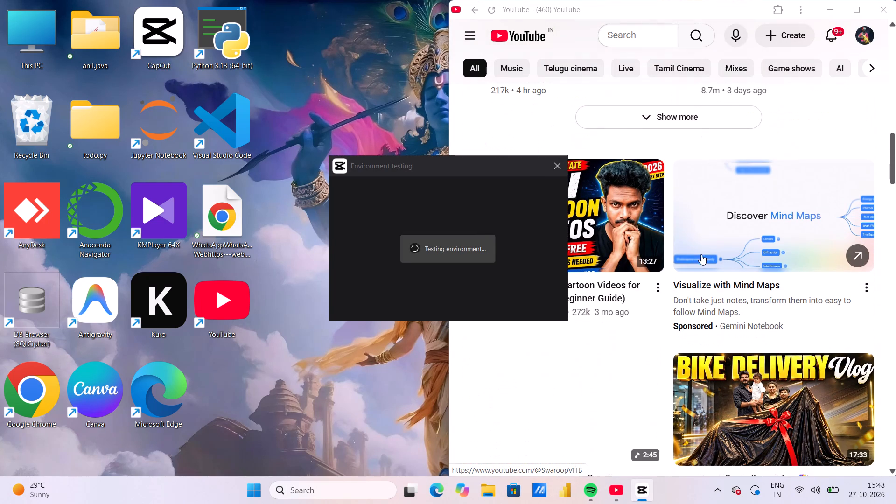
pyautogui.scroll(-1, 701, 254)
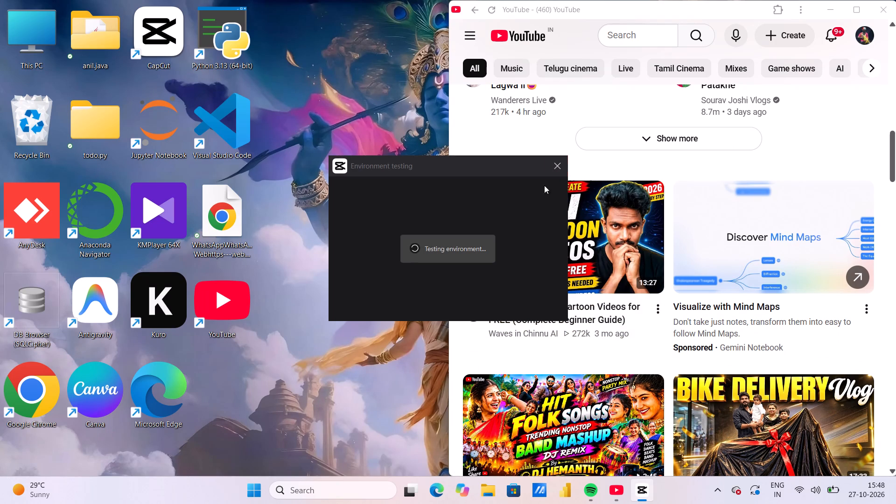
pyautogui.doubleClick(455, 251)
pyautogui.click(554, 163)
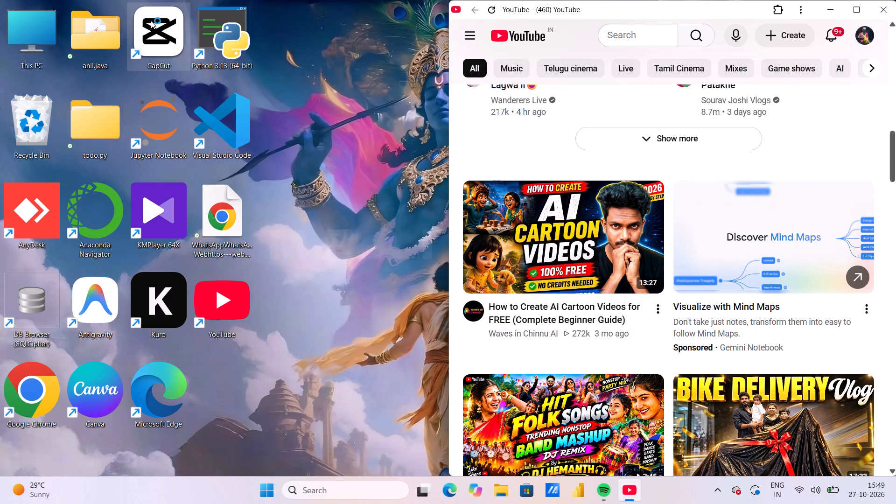
# Launch the CapCut video editor from the desktop.
pyautogui.doubleClick(155, 31)
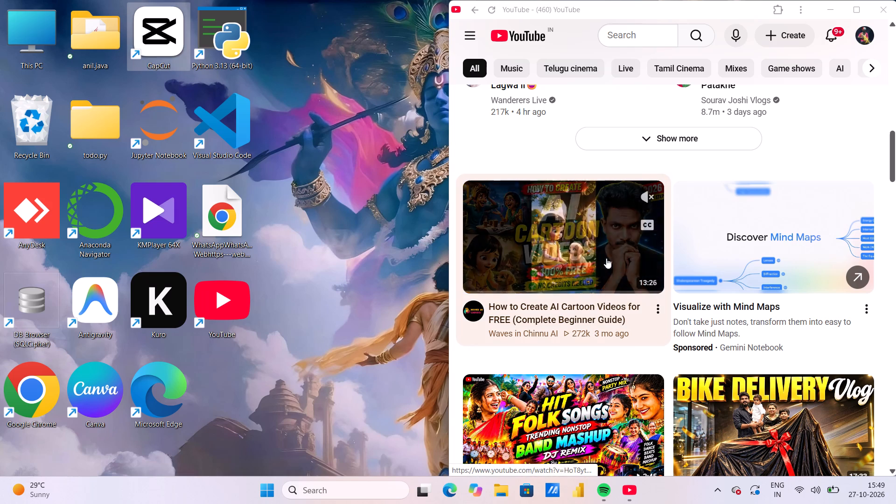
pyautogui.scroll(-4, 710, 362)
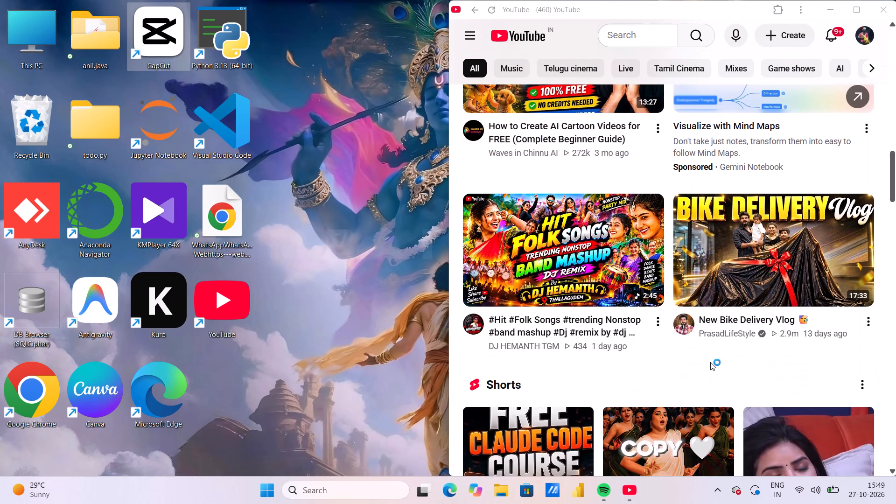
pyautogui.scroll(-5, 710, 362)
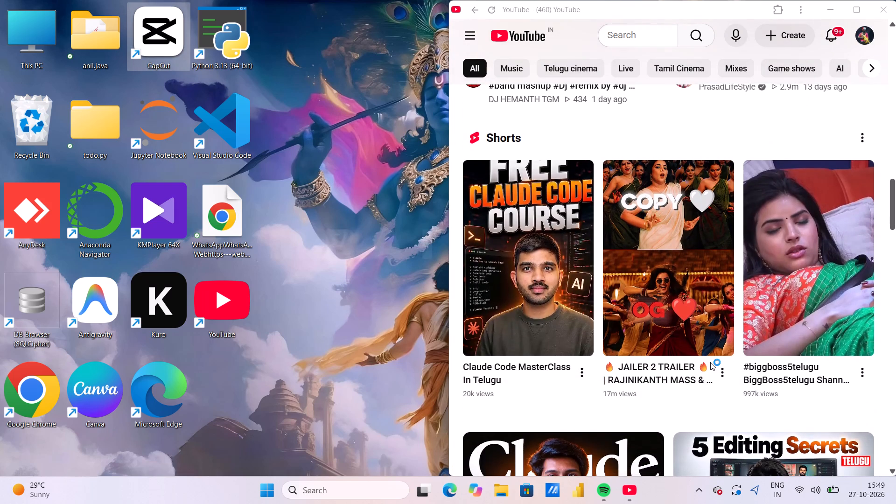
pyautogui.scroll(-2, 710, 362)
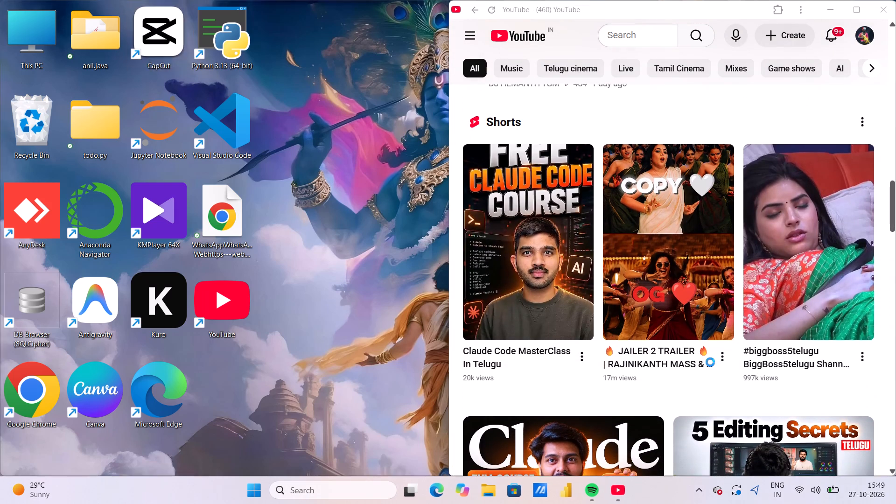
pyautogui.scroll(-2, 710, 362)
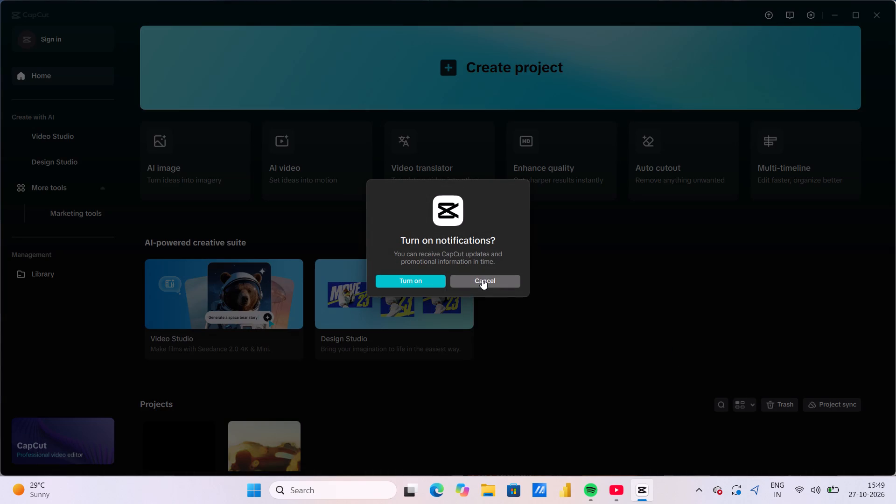
# Decline turning on CapCut notifications.
pyautogui.click(467, 284)
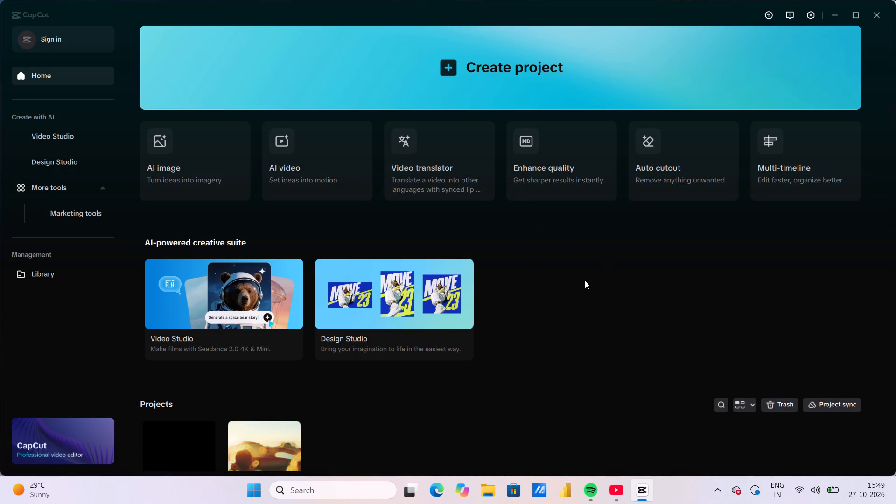
# Open the existing project 1025 and play its timeline preview, pausing at about four seconds.
pyautogui.scroll(-2, 585, 280)
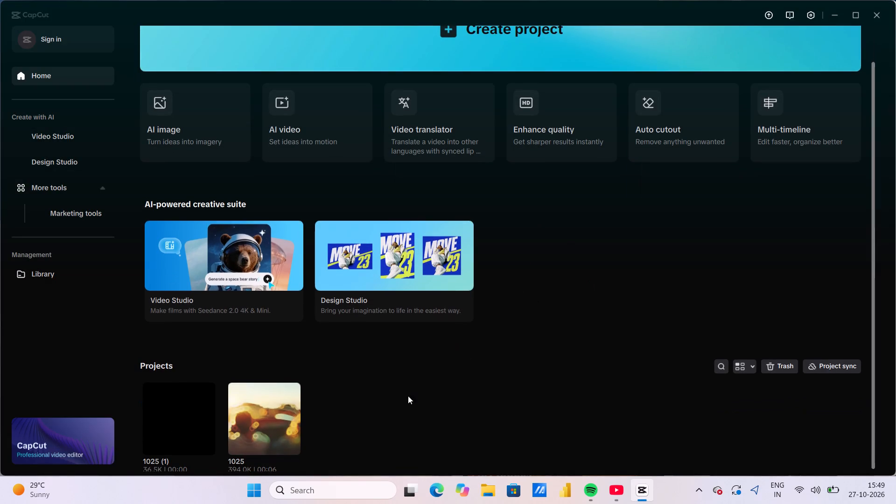
pyautogui.click(284, 410)
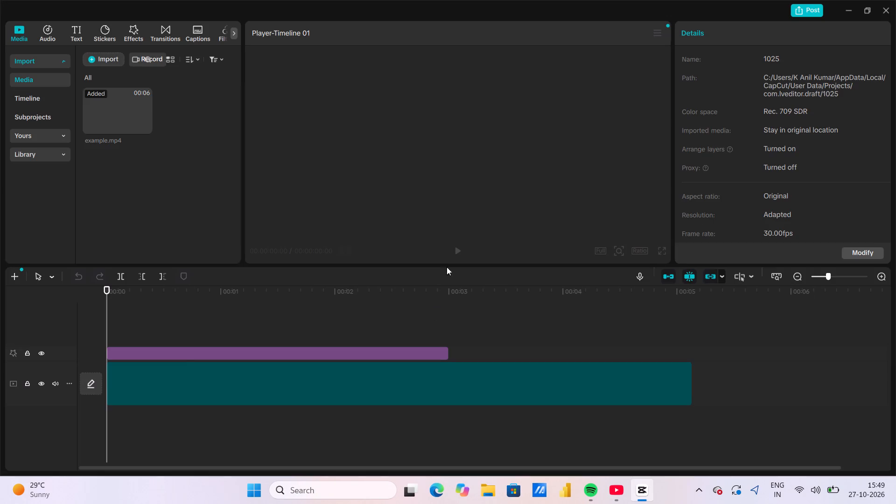
pyautogui.click(458, 252)
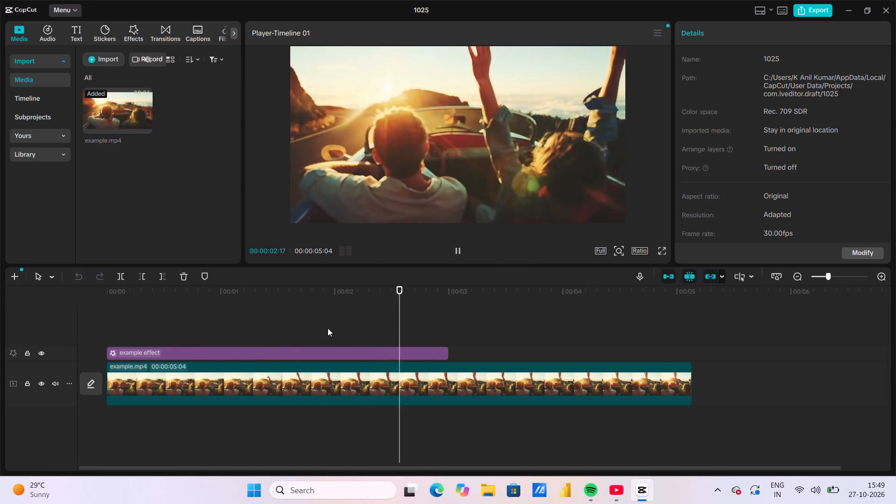
pyautogui.click(458, 251)
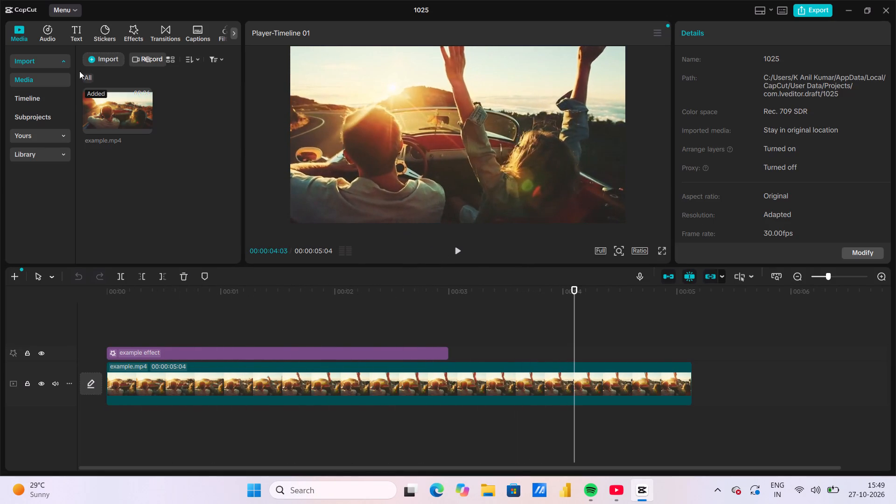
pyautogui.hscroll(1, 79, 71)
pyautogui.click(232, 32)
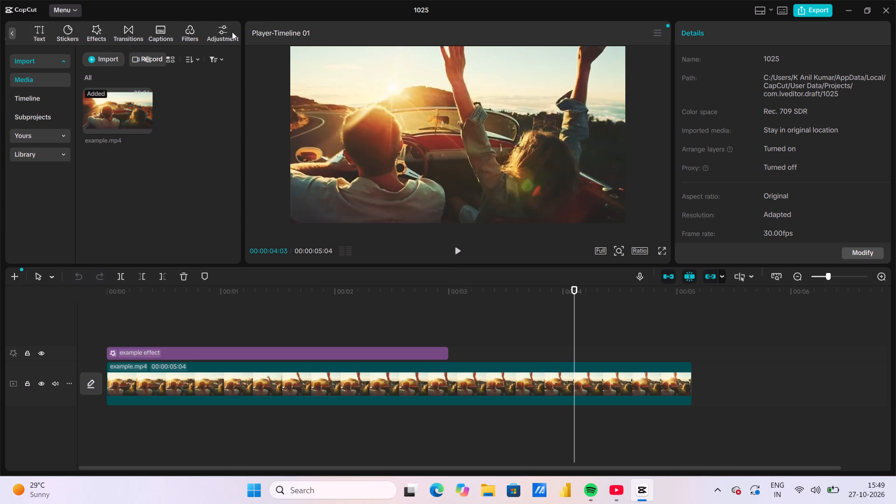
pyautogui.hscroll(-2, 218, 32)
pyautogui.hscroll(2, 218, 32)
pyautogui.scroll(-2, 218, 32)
# Create a new project, letting the current one be saved automatically.
pyautogui.click(71, 9)
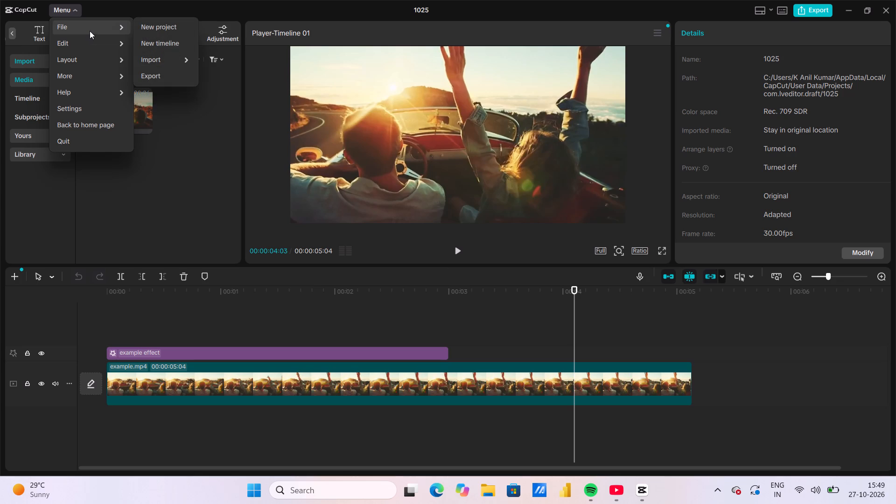
pyautogui.click(148, 23)
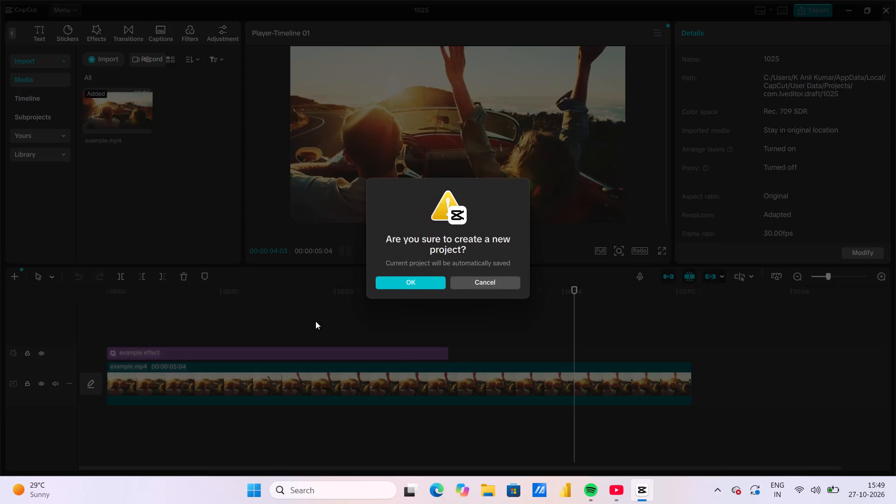
pyautogui.click(415, 274)
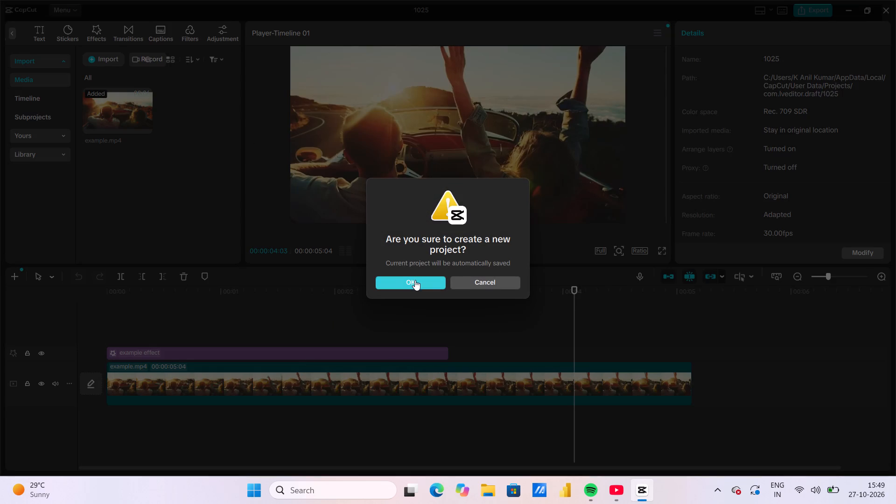
pyautogui.click(415, 280)
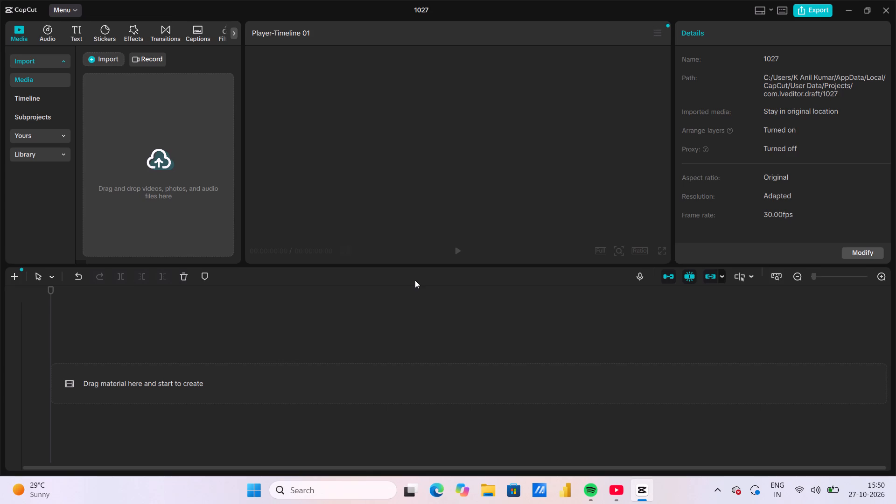
# Switch to Spotify, play the song Hangova from near its beginning, and return to CapCut.
pyautogui.click(595, 496)
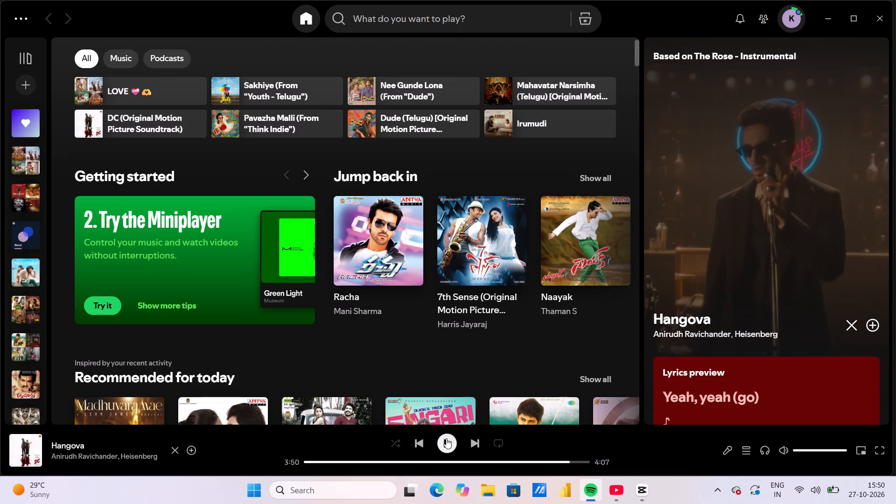
pyautogui.click(446, 439)
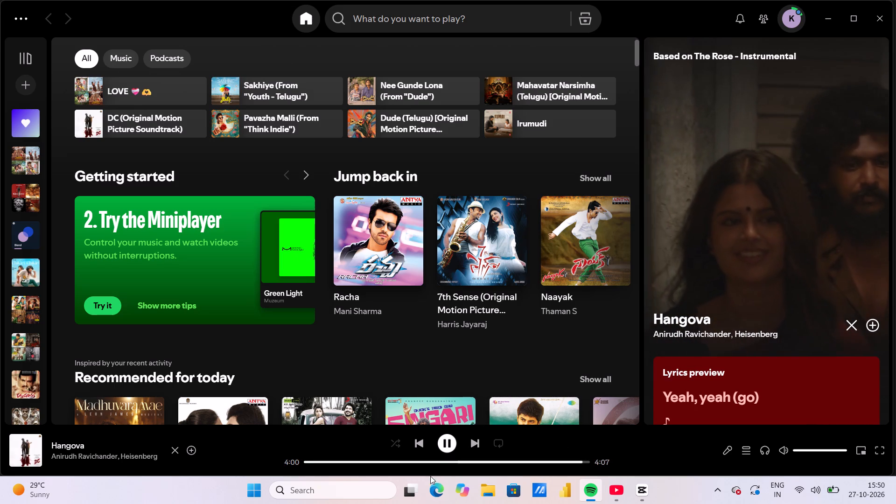
pyautogui.click(303, 461)
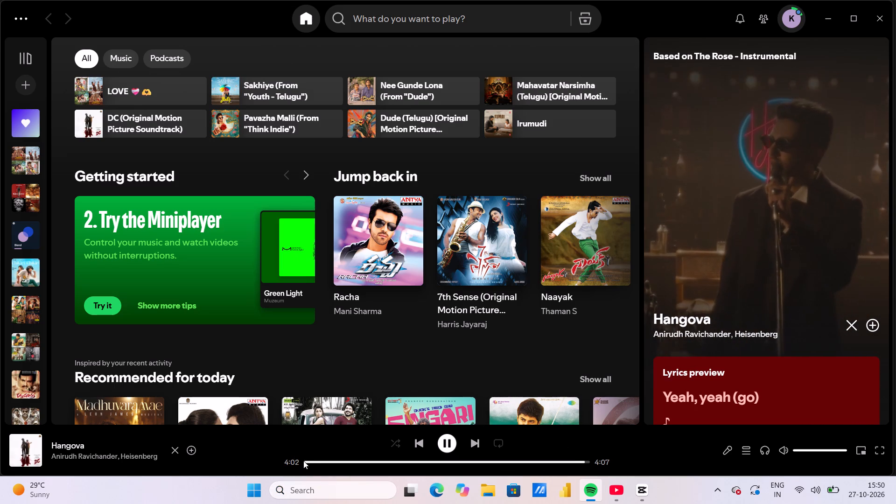
pyautogui.click(311, 461)
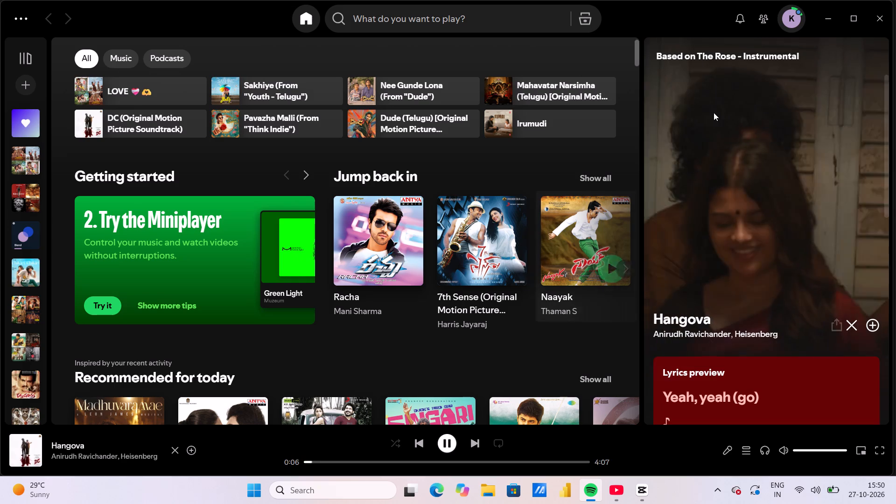
pyautogui.click(827, 27)
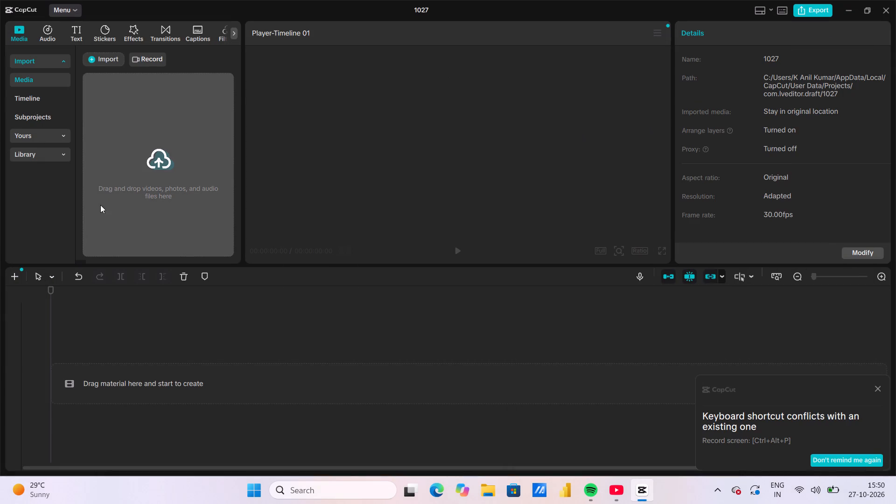
# Import the image udaipur anil into the project from the device's Downloads folder.
pyautogui.click(154, 158)
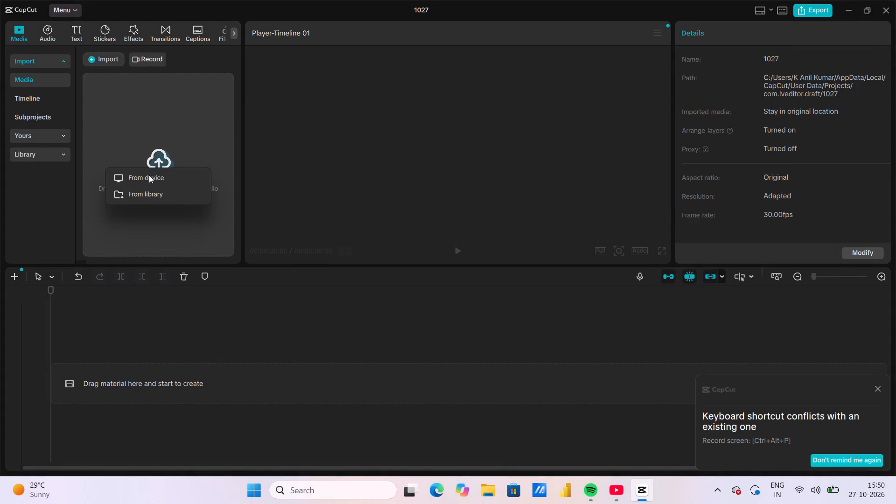
pyautogui.click(148, 176)
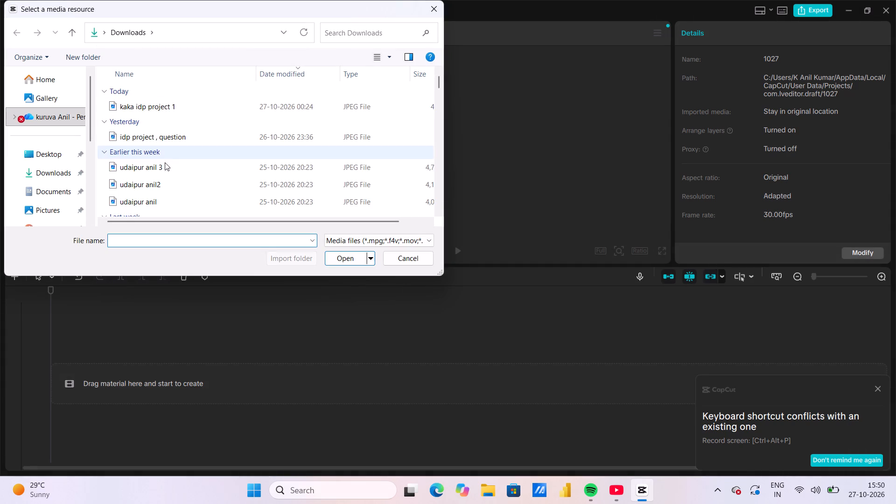
pyautogui.scroll(-2, 163, 181)
pyautogui.scroll(2, 163, 181)
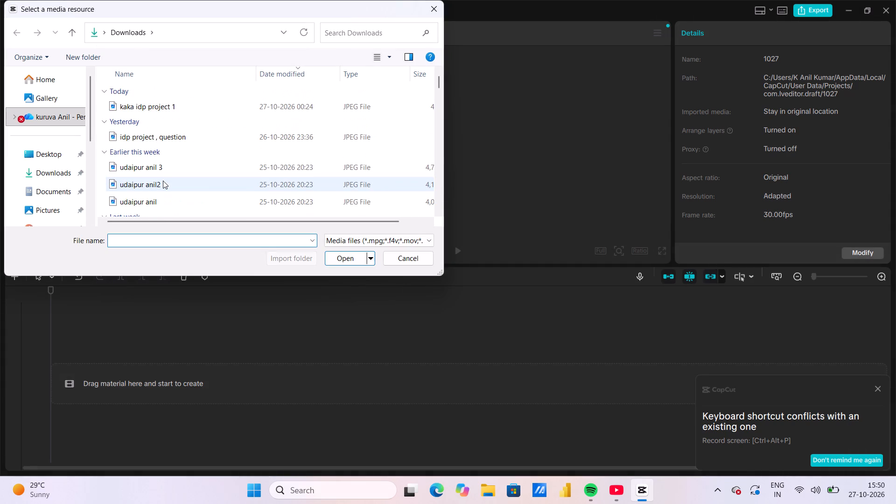
pyautogui.click(177, 182)
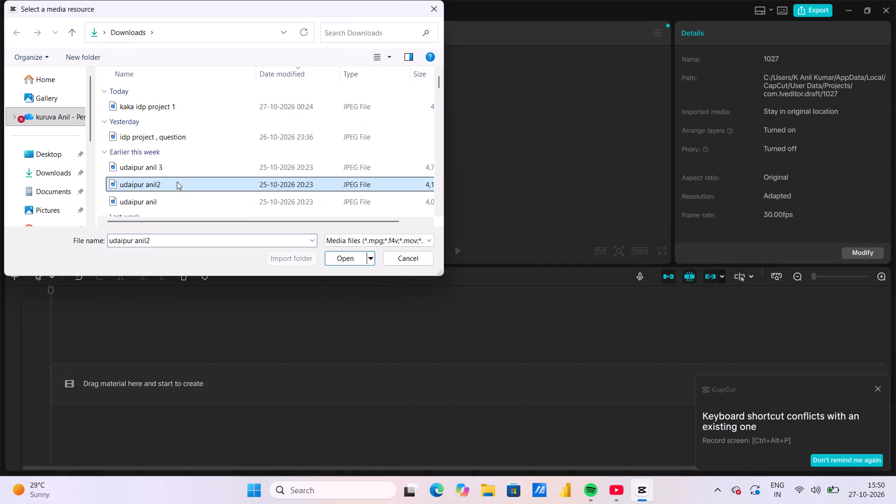
pyautogui.click(174, 201)
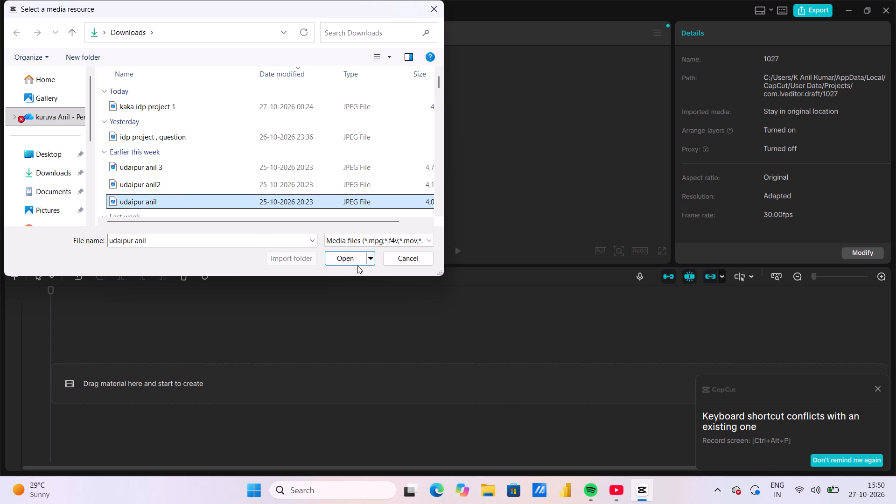
pyautogui.click(348, 259)
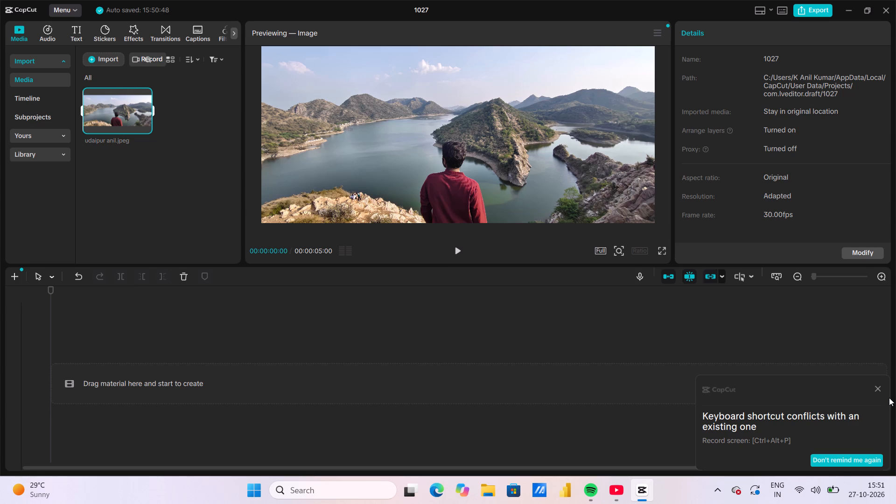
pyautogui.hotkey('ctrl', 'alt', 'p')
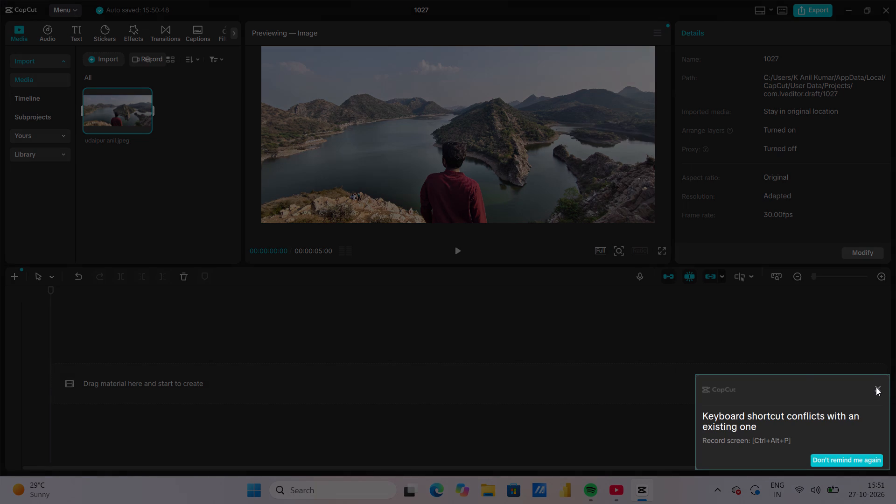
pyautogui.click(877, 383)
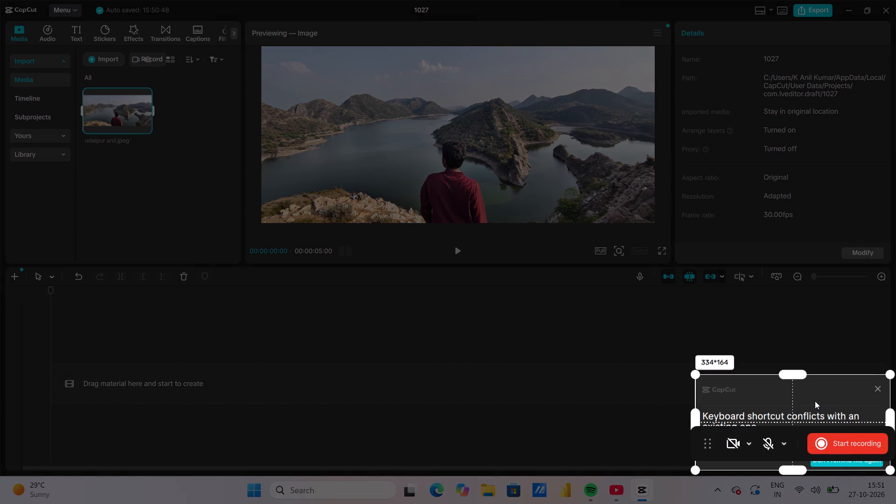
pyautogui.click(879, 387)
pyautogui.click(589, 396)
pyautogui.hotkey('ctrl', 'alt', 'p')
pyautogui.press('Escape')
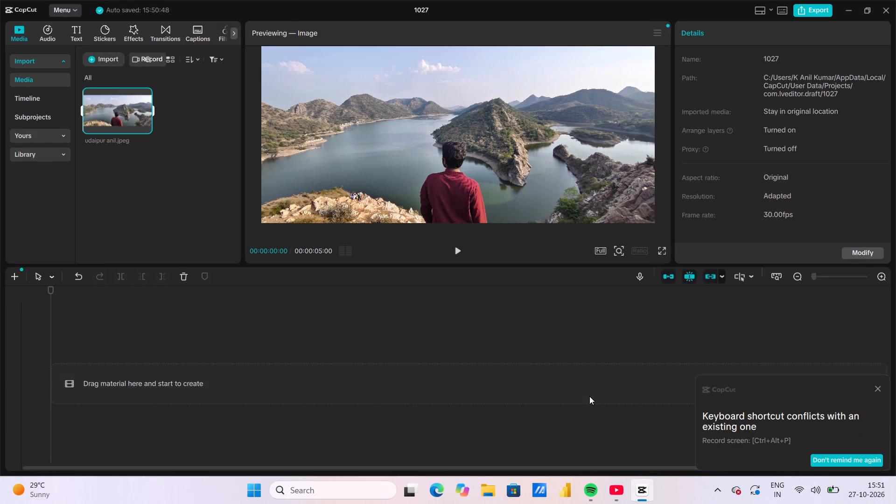
# Dismiss the keyboard shortcut conflict notification.
pyautogui.click(877, 388)
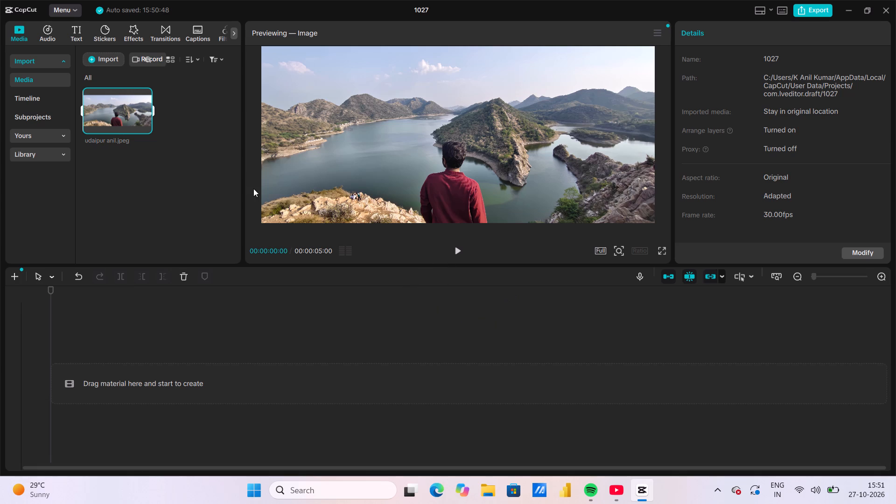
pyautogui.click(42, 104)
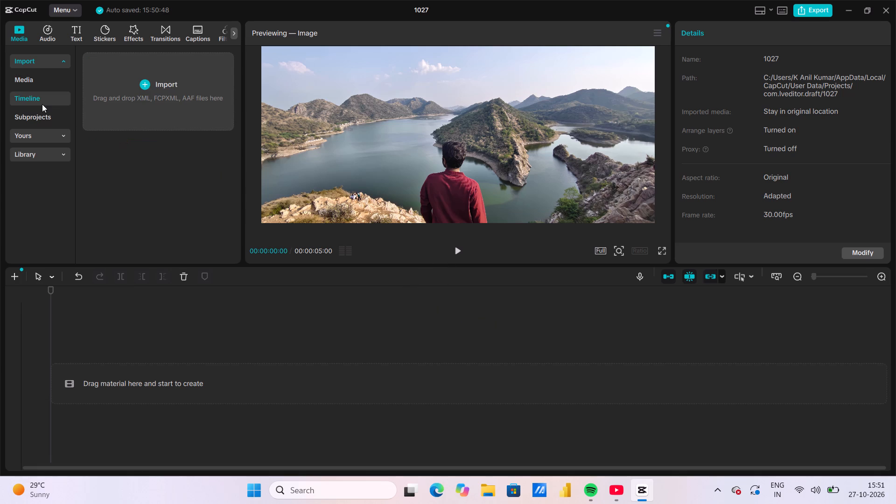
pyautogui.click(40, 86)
# Open the audio music library and try to reload its songs.
pyautogui.click(49, 35)
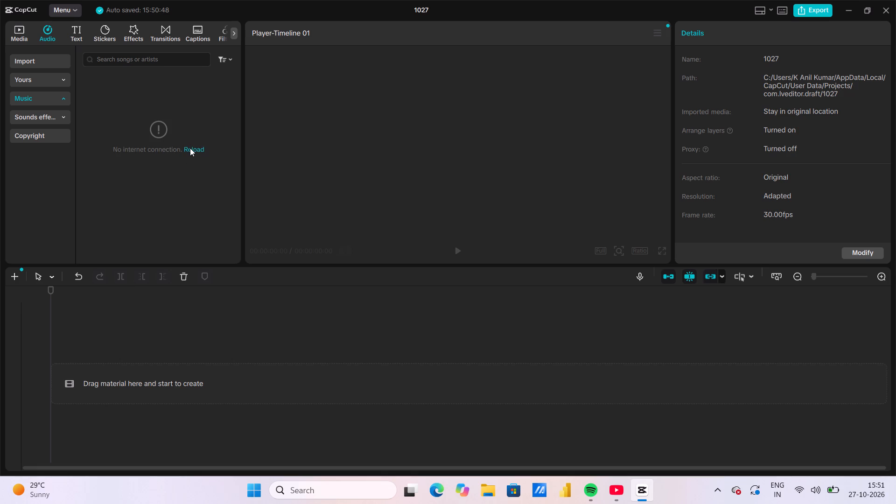
pyautogui.click(190, 148)
# Start importing a video from the device to extract its audio.
pyautogui.click(42, 62)
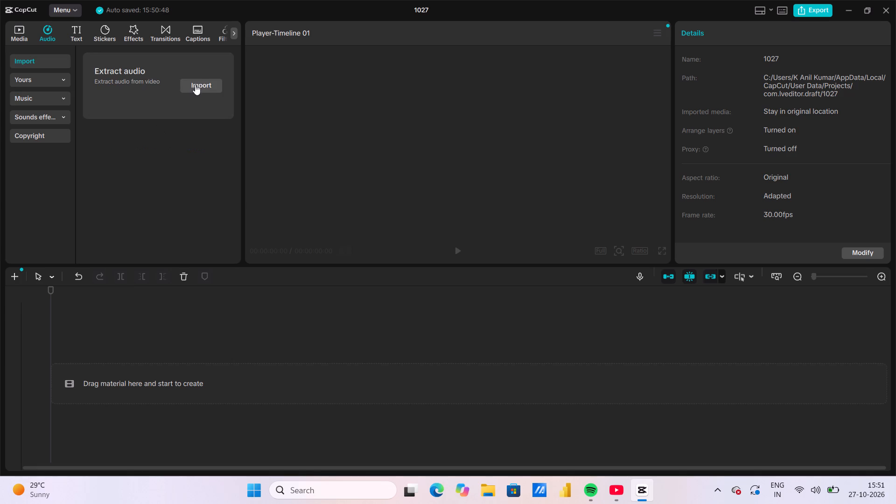
pyautogui.click(205, 86)
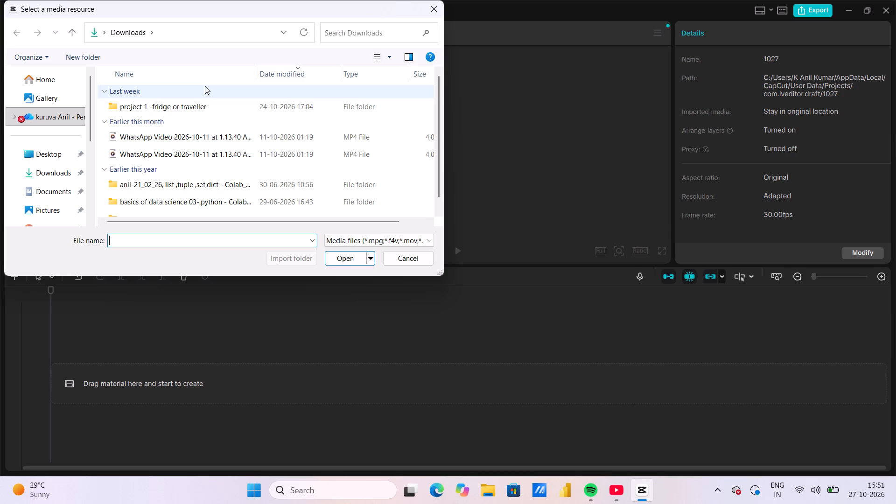
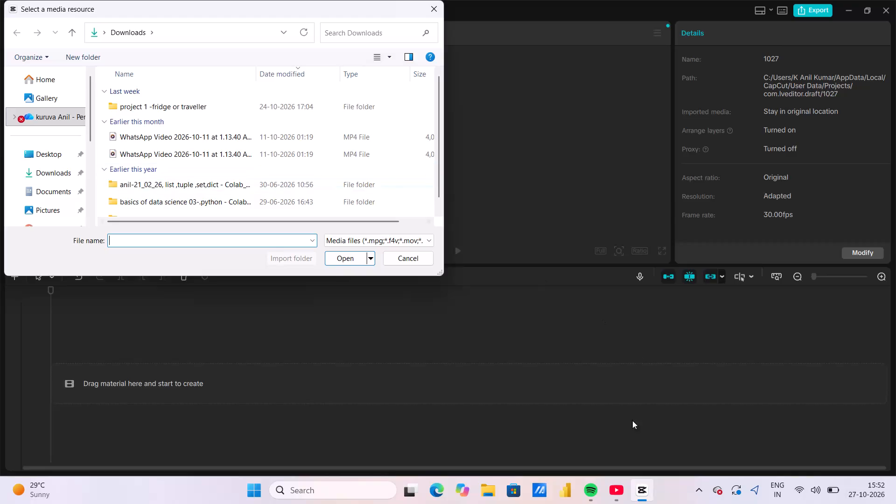
# Switch to YouTube and search for "which files we should download to use capcut in laptop".
pyautogui.click(617, 488)
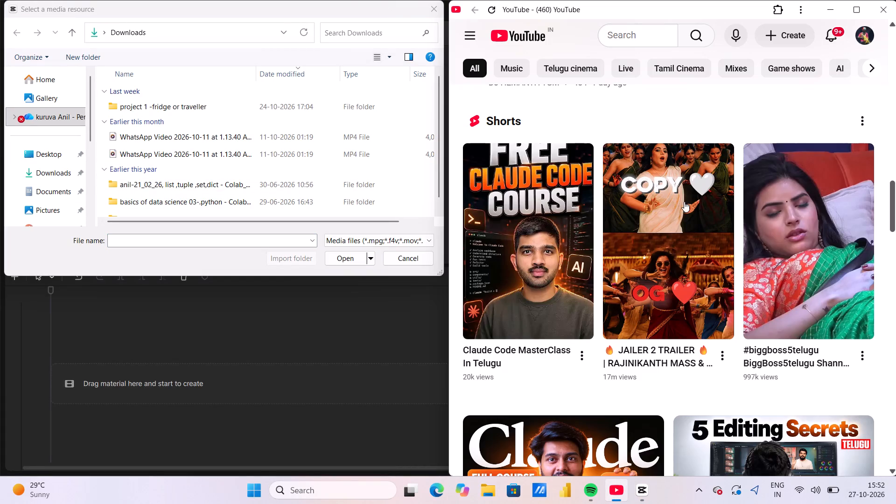
pyautogui.click(644, 42)
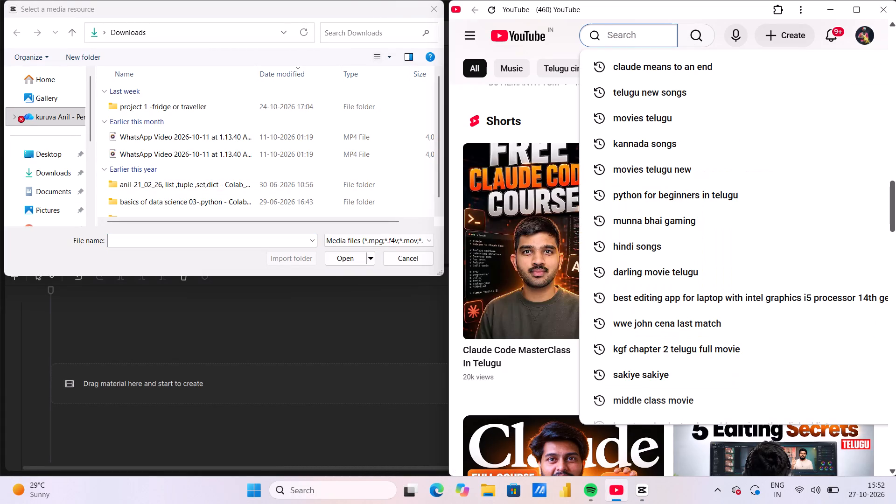
pyautogui.write('which files we shou')
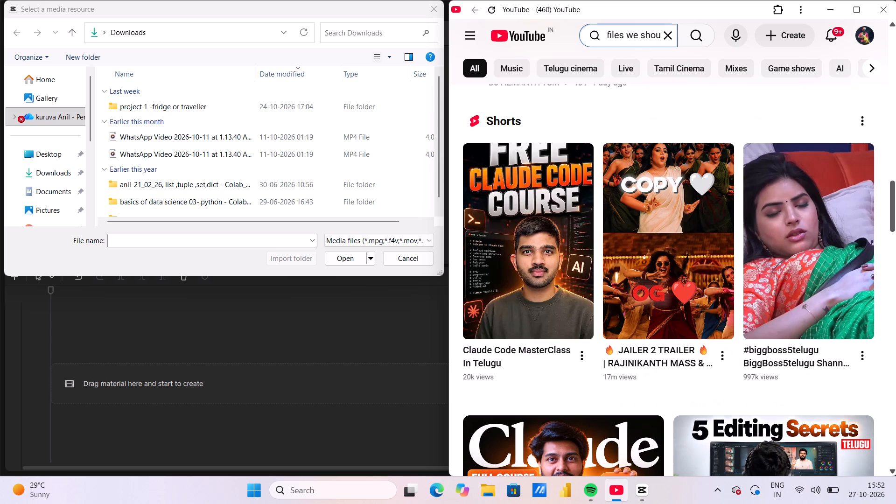
pyautogui.write('ld')
pyautogui.press('space')
pyautogui.write('download to a')
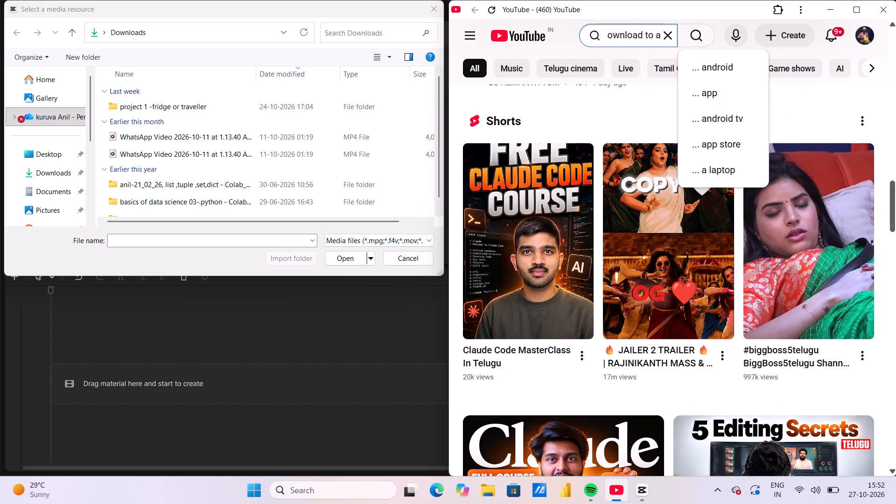
pyautogui.press('BackSpace')
pyautogui.write('use capcut in laptop')
pyautogui.press('Return')
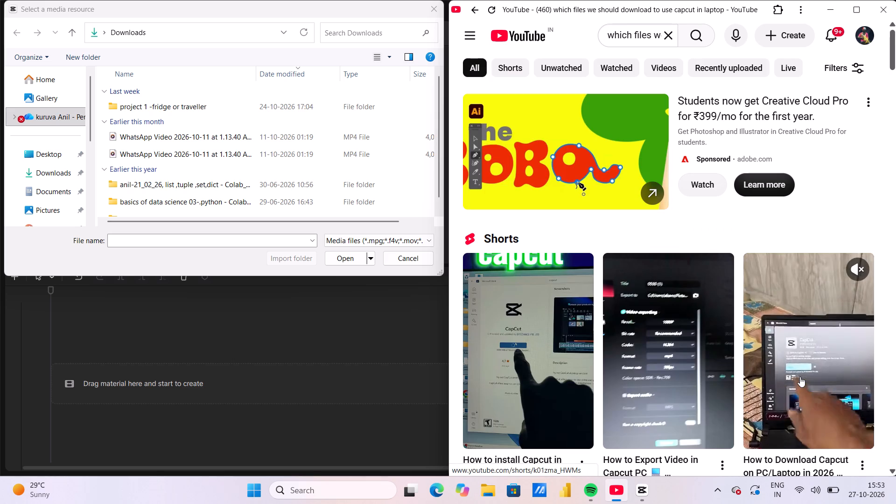
# Watch the YouTube Short "How to Download Capcut on PC/Laptop in 2026".
pyautogui.click(800, 377)
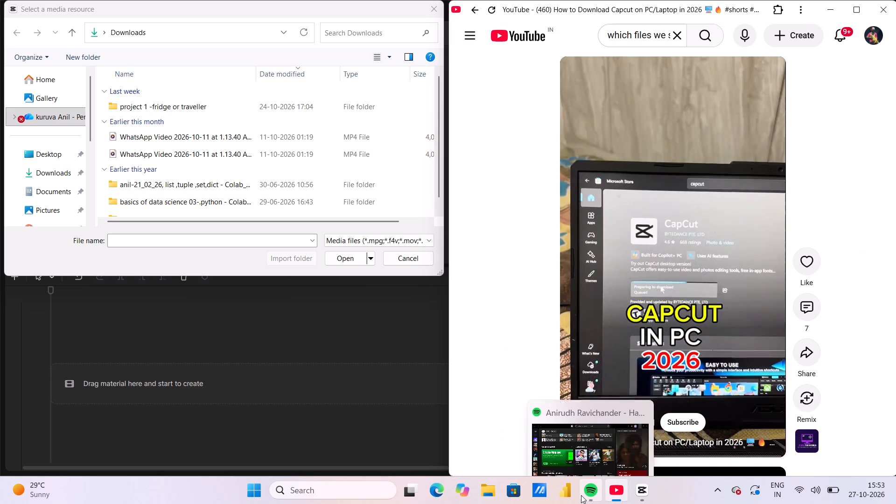
pyautogui.click(599, 457)
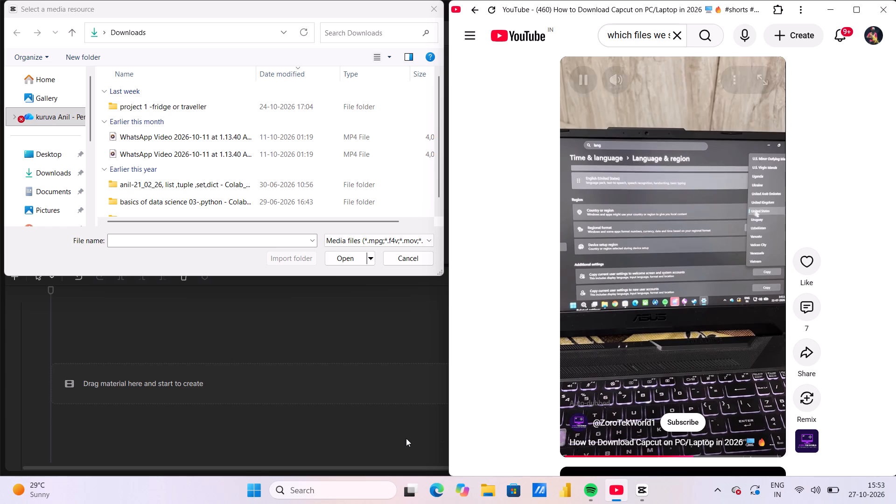
# Open Windows Settings, search for "lang", and review the country or region and other options under Language & region.
pyautogui.click(256, 485)
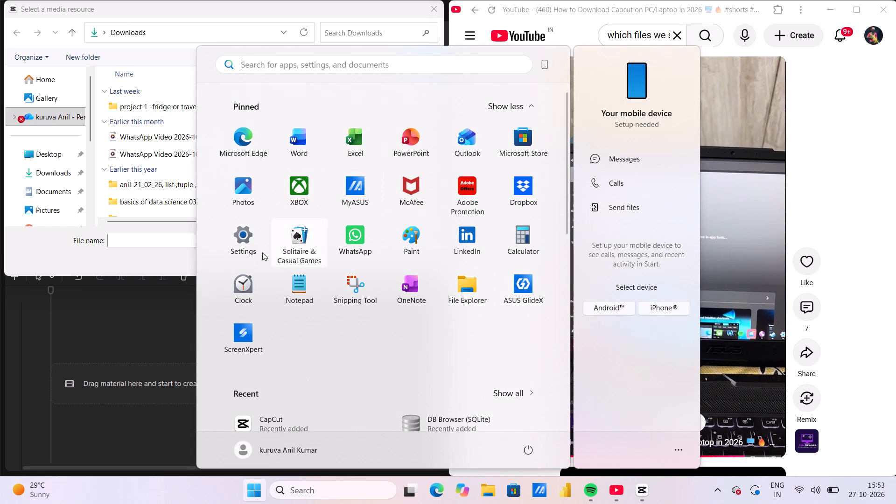
pyautogui.click(245, 252)
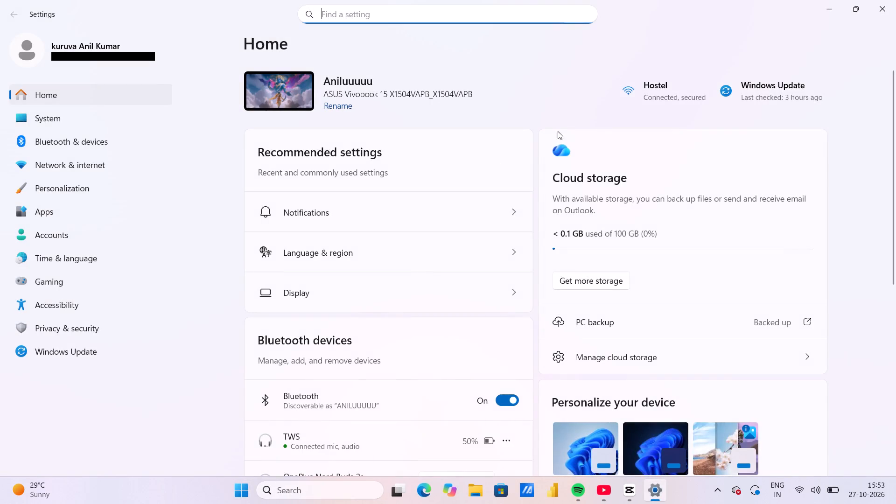
pyautogui.click(441, 14)
pyautogui.write('la')
pyautogui.write('ng')
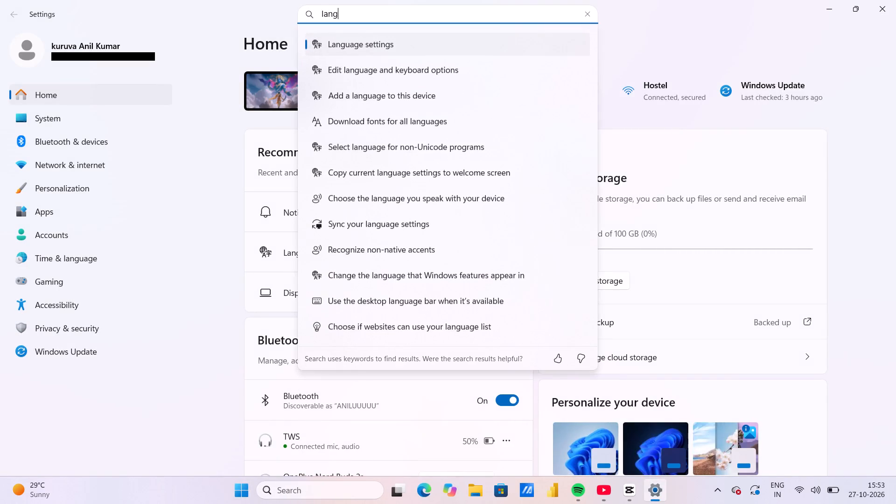
pyautogui.click(427, 40)
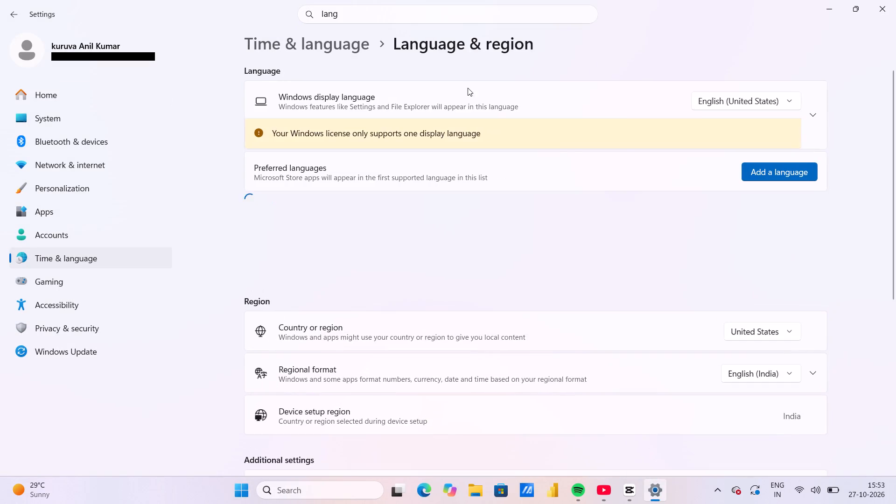
pyautogui.click(746, 329)
pyautogui.click(746, 329)
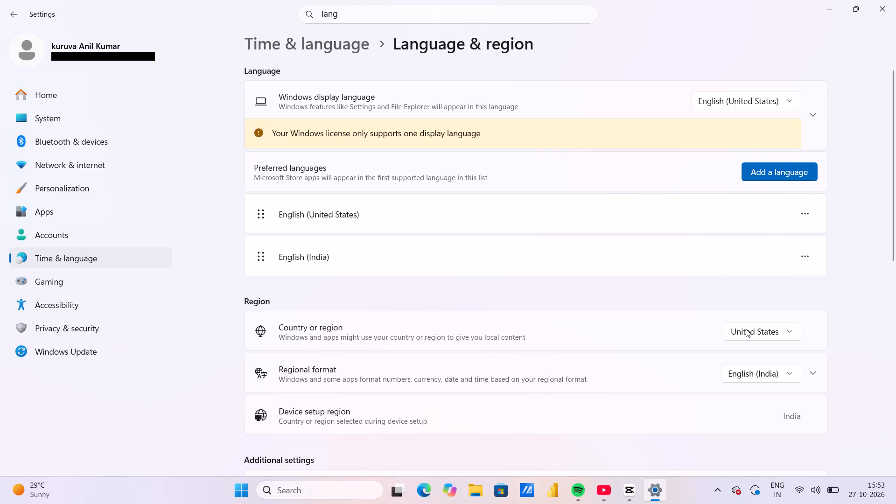
pyautogui.scroll(-2, 690, 325)
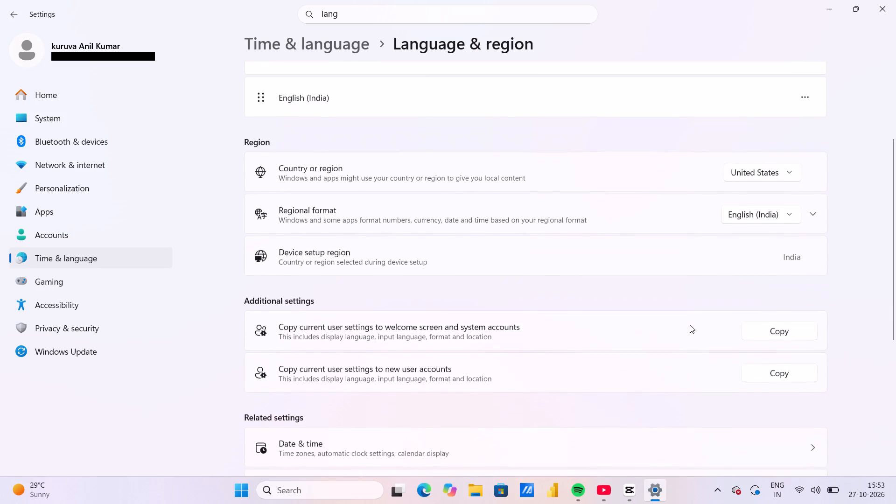
pyautogui.scroll(-4, 690, 325)
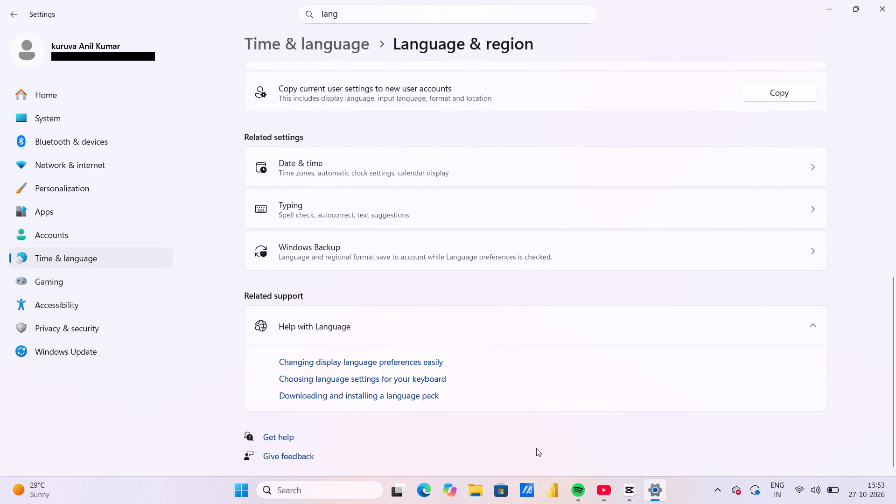
# Open Microsoft Store, search for "capcut", and start installing the CapCut app.
pyautogui.click(496, 498)
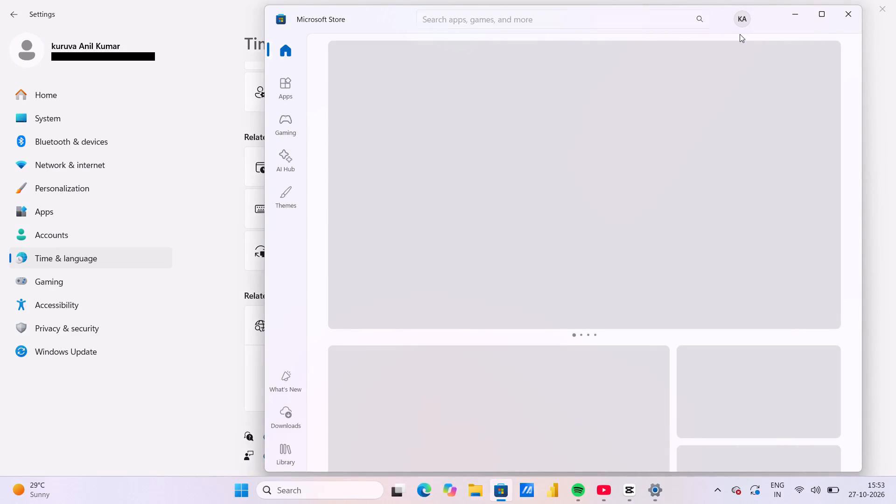
pyautogui.click(533, 20)
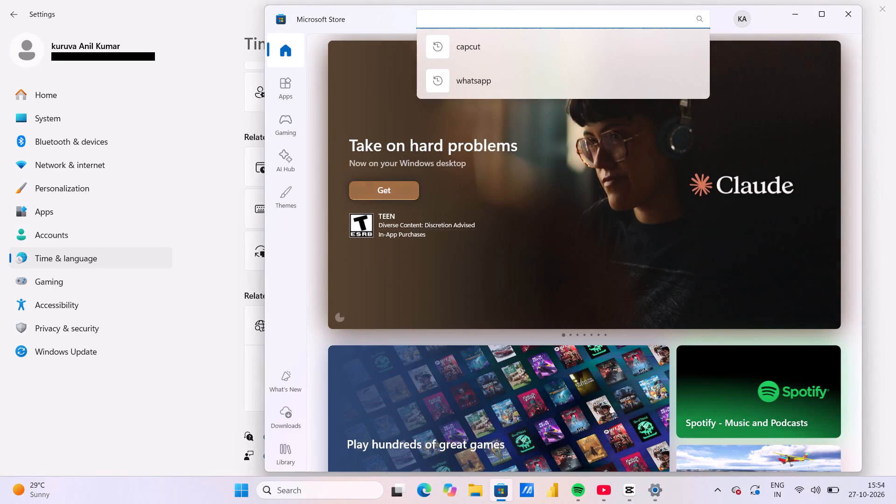
pyautogui.write('capcut')
pyautogui.press('Return')
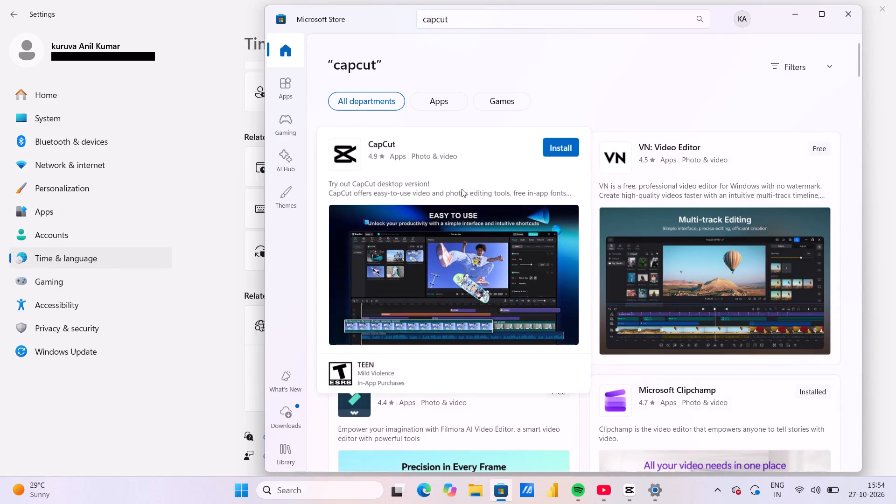
pyautogui.click(553, 147)
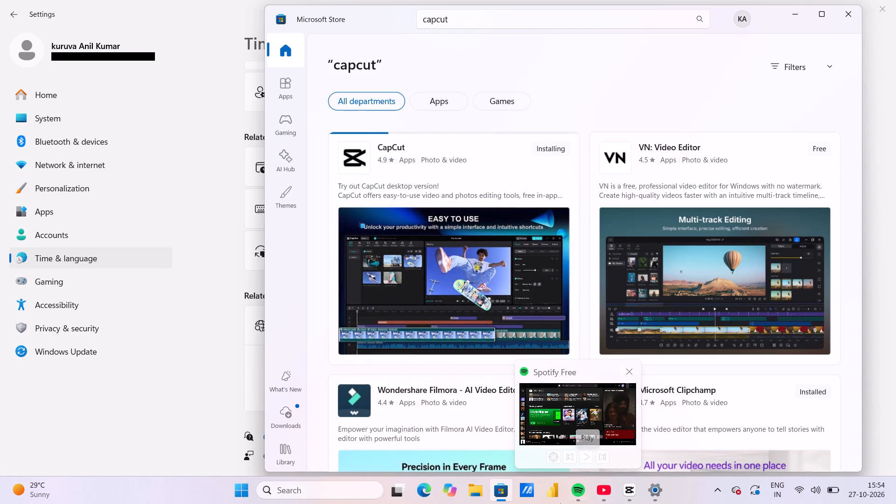
# Switch to YouTube, return to the search results and watch the Short "PC Mein CapCut Pro? Aise Download Karo!".
pyautogui.click(612, 498)
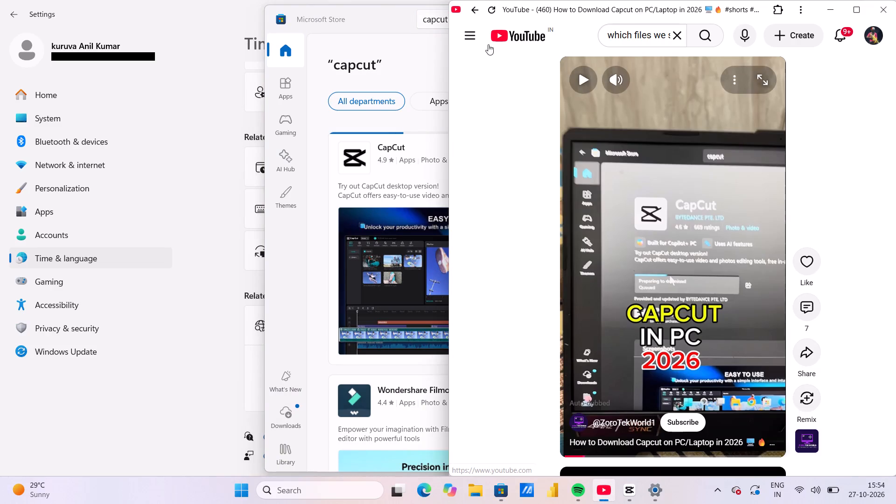
pyautogui.click(475, 11)
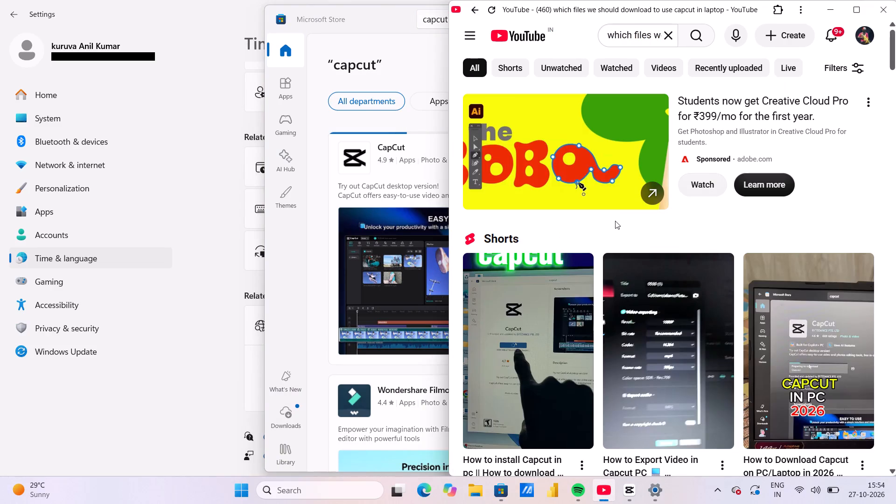
pyautogui.scroll(-4, 615, 221)
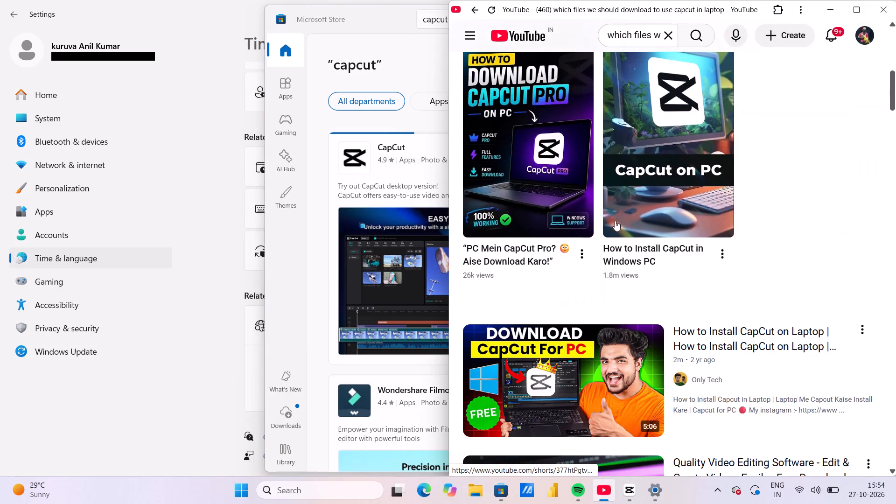
pyautogui.click(545, 200)
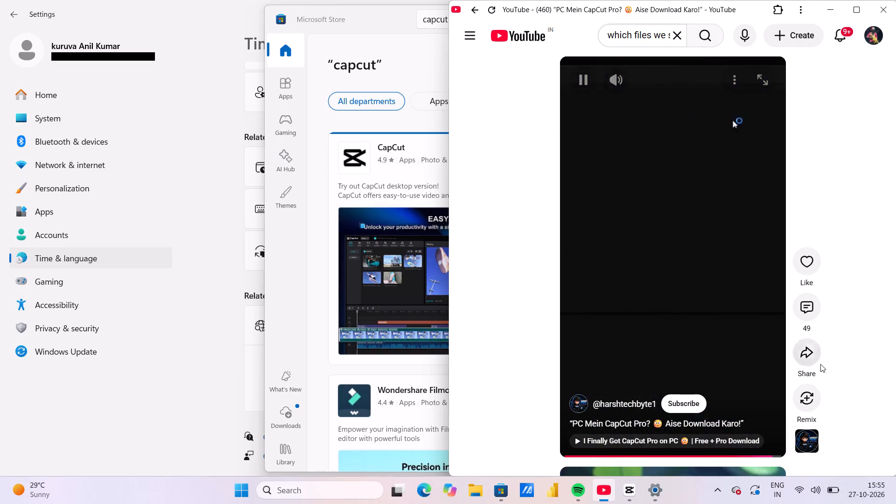
# Post the comment "send" on the CapCut Pro Short, look through the other comments, and close them.
pyautogui.click(802, 311)
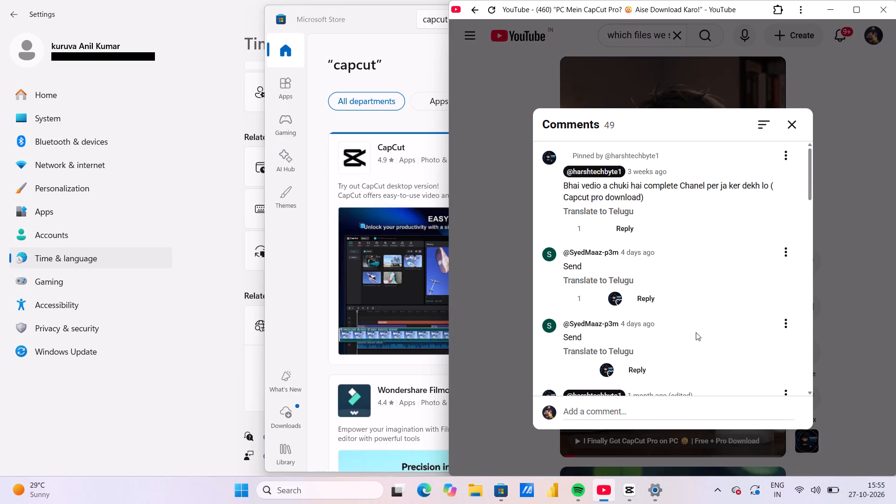
pyautogui.click(644, 408)
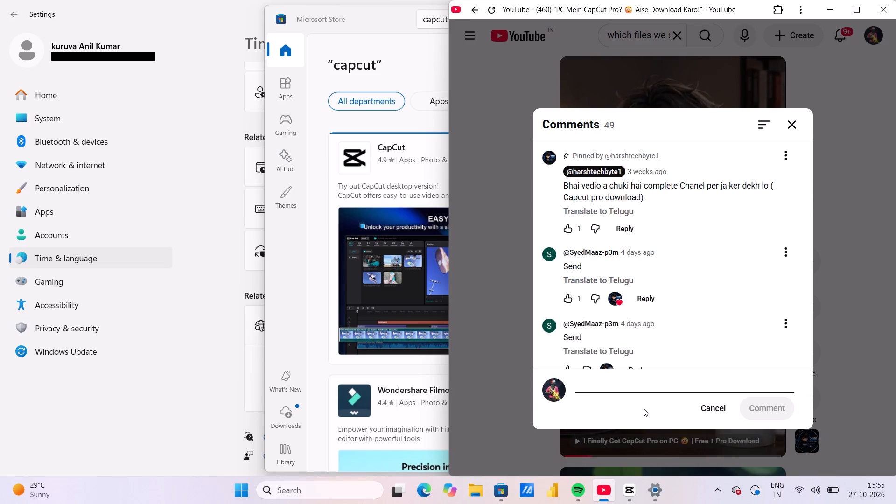
pyautogui.write('send')
pyautogui.press('Return')
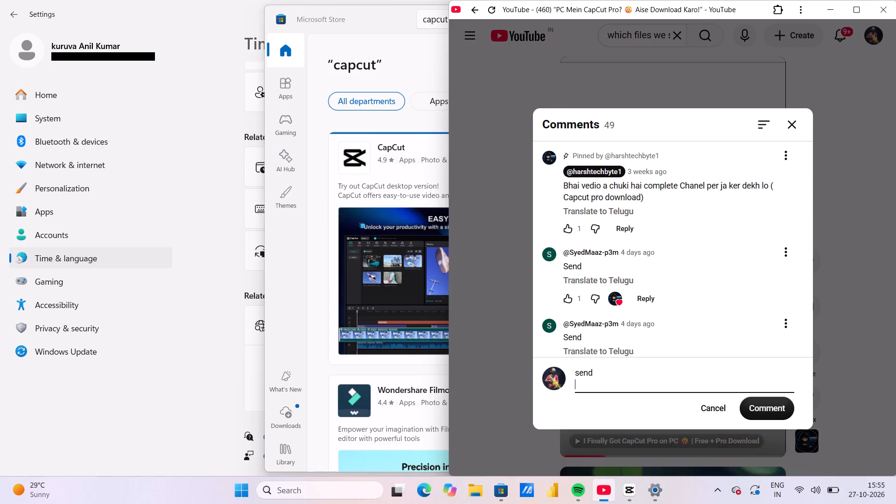
pyautogui.click(752, 408)
pyautogui.scroll(-2, 728, 322)
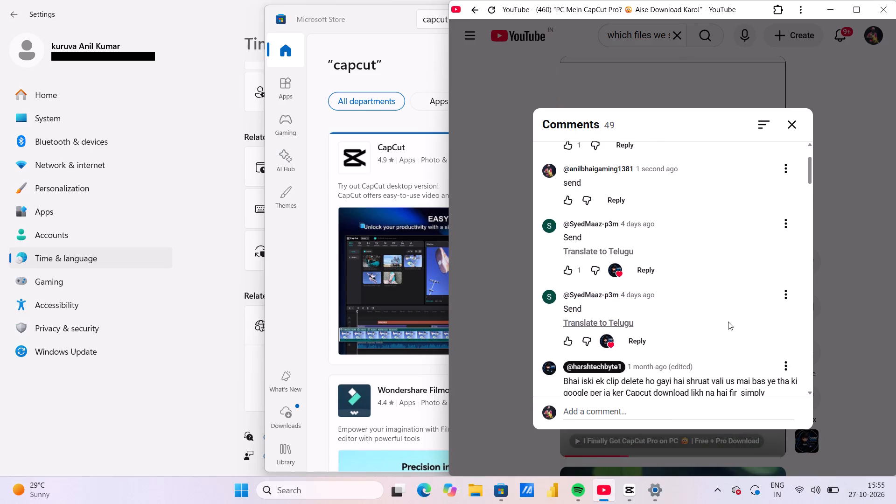
pyautogui.scroll(-1, 728, 322)
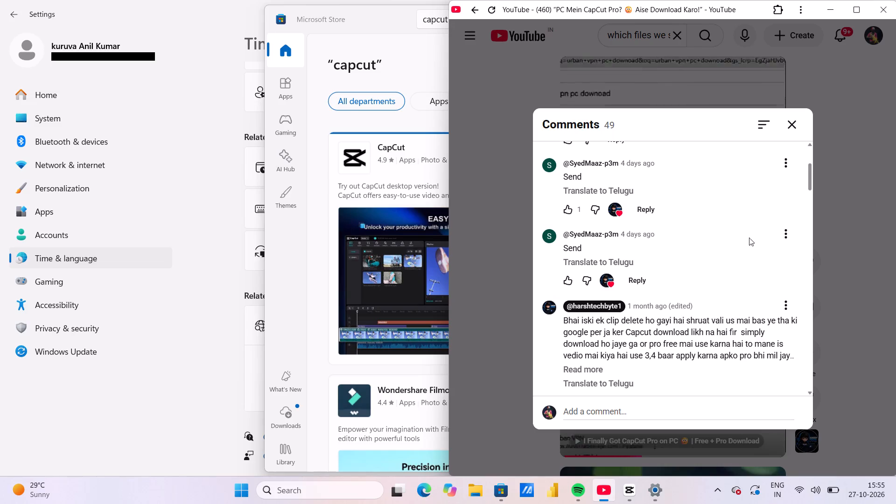
pyautogui.click(793, 120)
# Watch the following Shorts on installing CapCut on PC, check the CapCut installation in Microsoft Store, and pause the last Short.
pyautogui.scroll(-3, 741, 247)
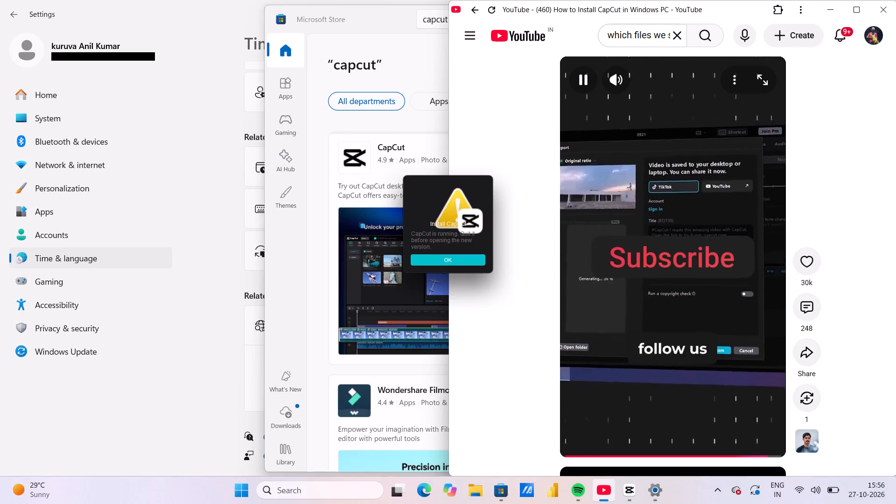
pyautogui.scroll(-3, 734, 198)
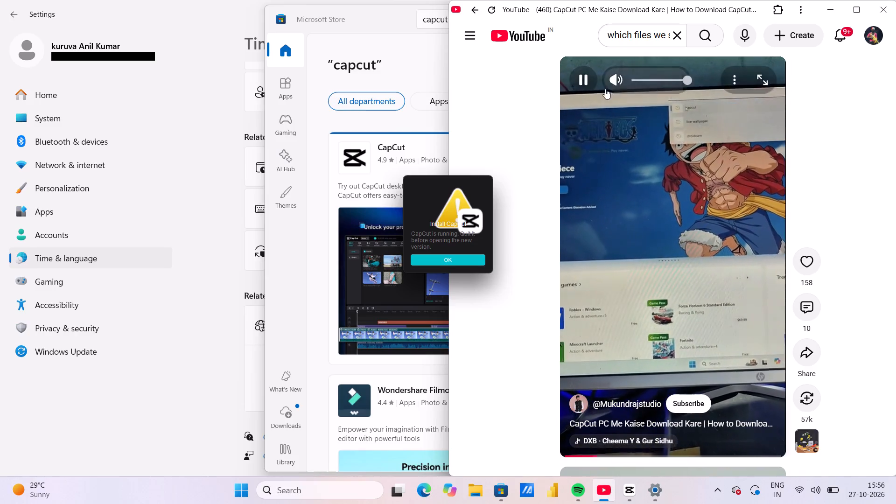
pyautogui.click(833, 17)
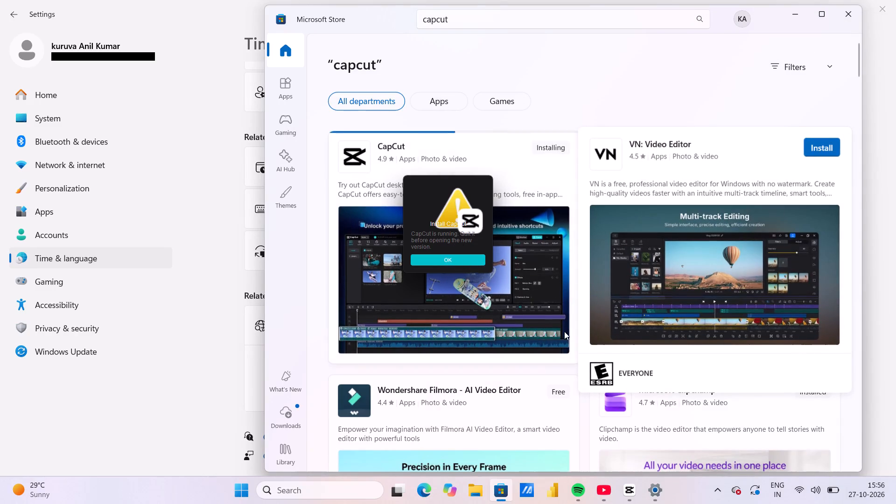
pyautogui.click(609, 502)
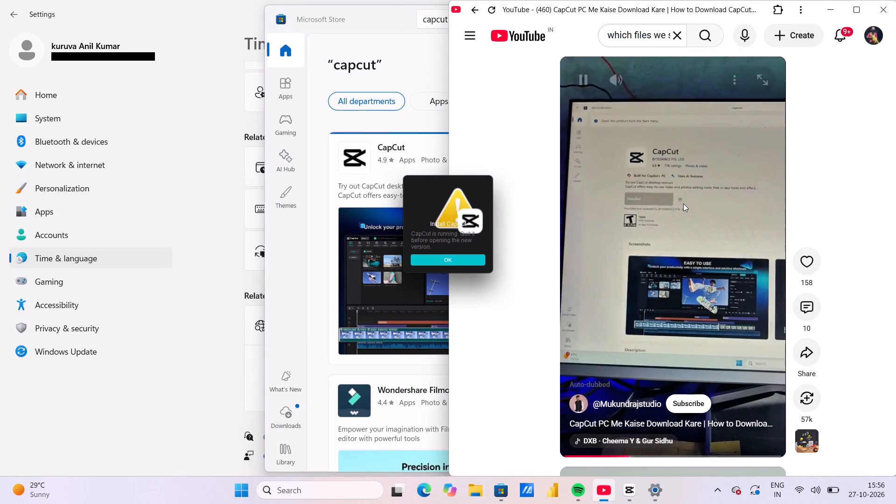
pyautogui.click(683, 203)
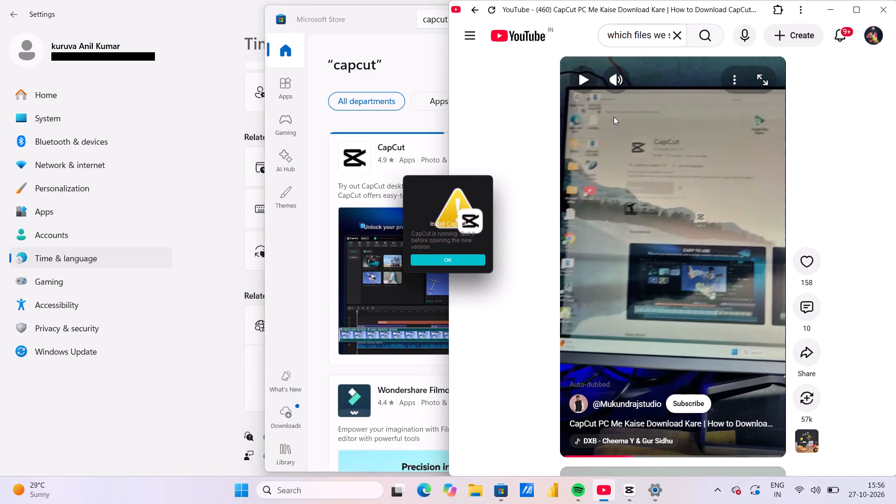
# Return to the YouTube search results, look through the videos on downloading CapCut for a laptop, and minimize the window.
pyautogui.click(479, 13)
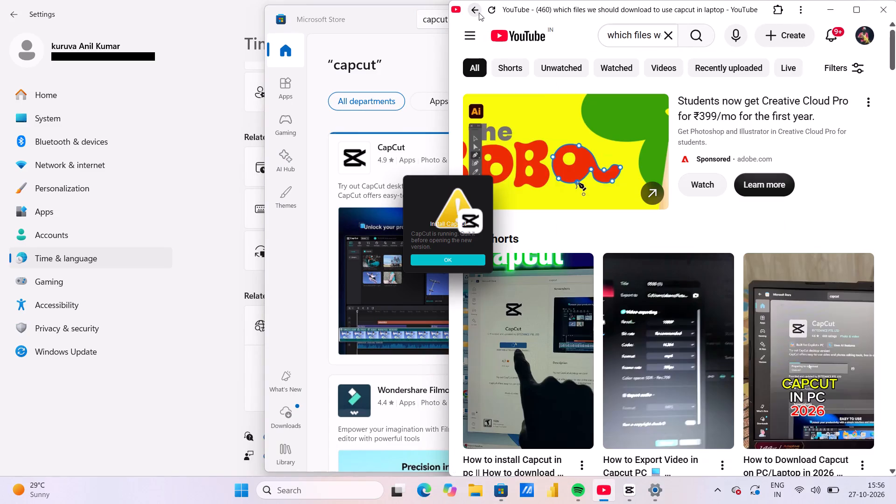
pyautogui.scroll(-5, 618, 218)
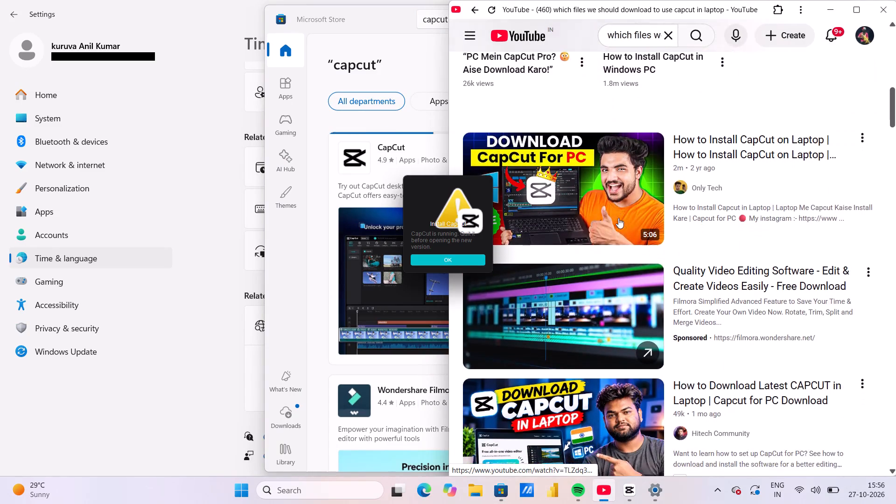
pyautogui.scroll(-1, 618, 218)
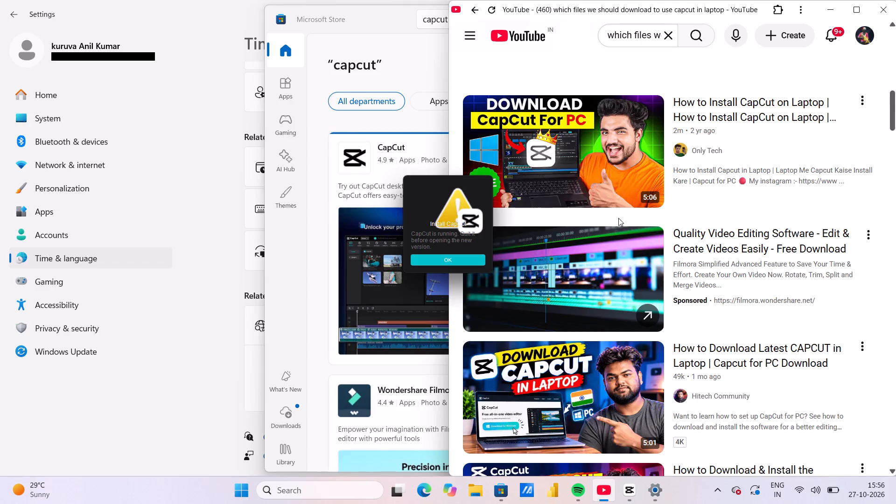
pyautogui.scroll(-1, 618, 218)
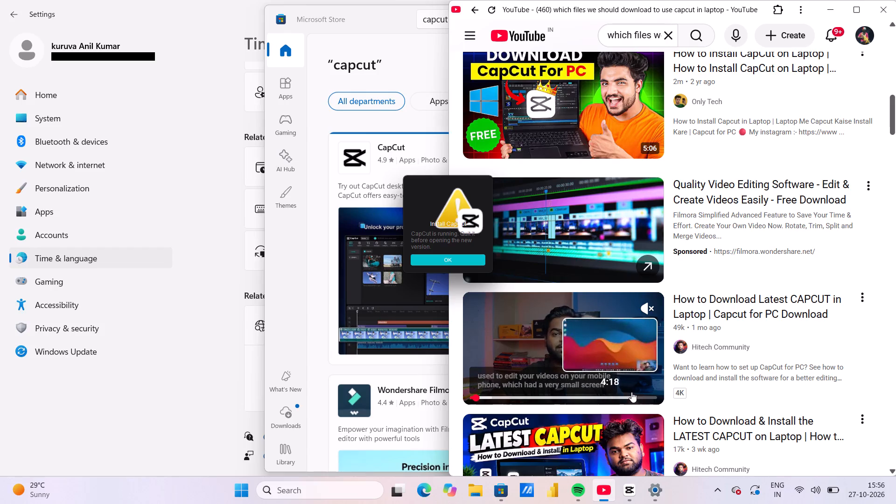
pyautogui.scroll(-1, 630, 280)
pyautogui.scroll(-3, 630, 217)
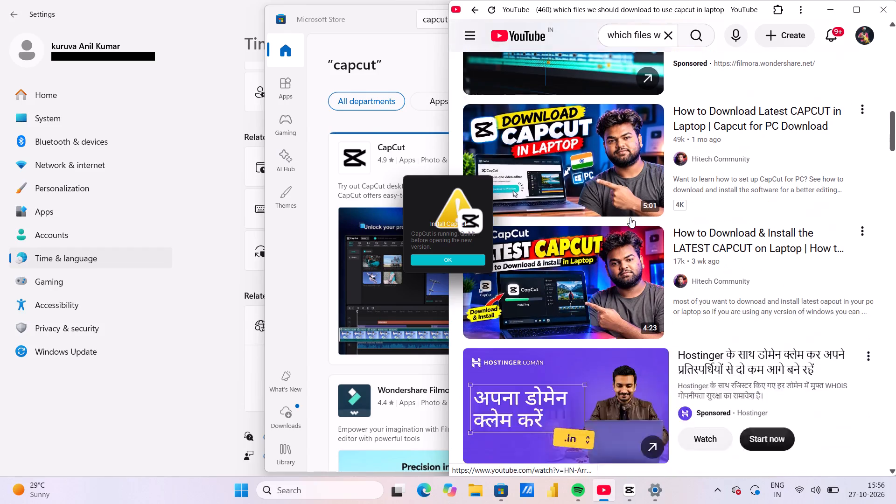
pyautogui.scroll(-1, 630, 217)
pyautogui.scroll(3, 630, 217)
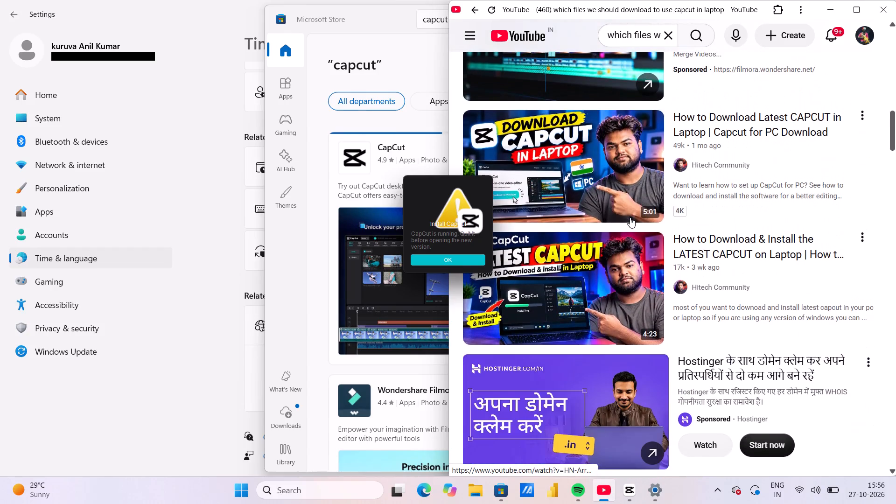
pyautogui.scroll(-6, 630, 217)
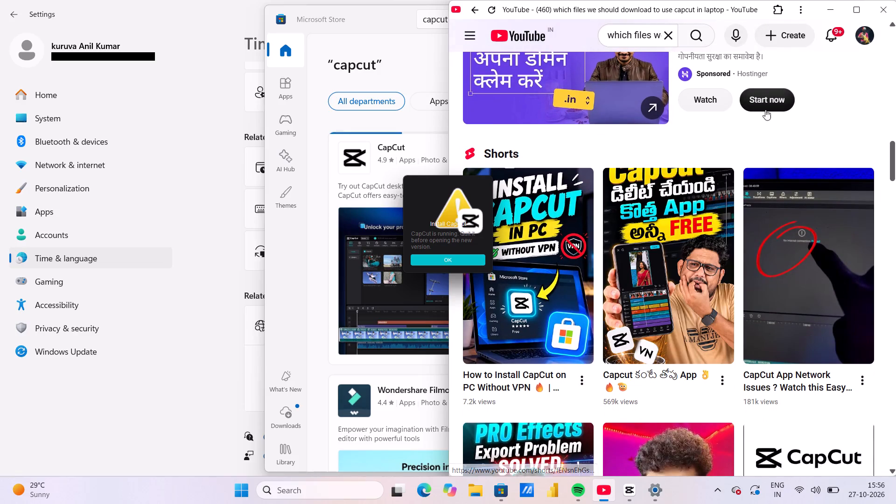
pyautogui.click(825, 8)
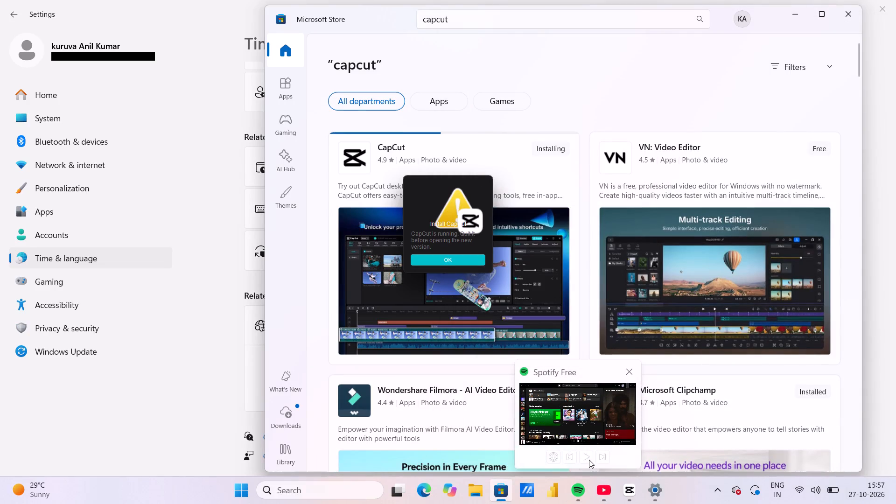
# Start music playback in Spotify without opening its window.
pyautogui.click(589, 460)
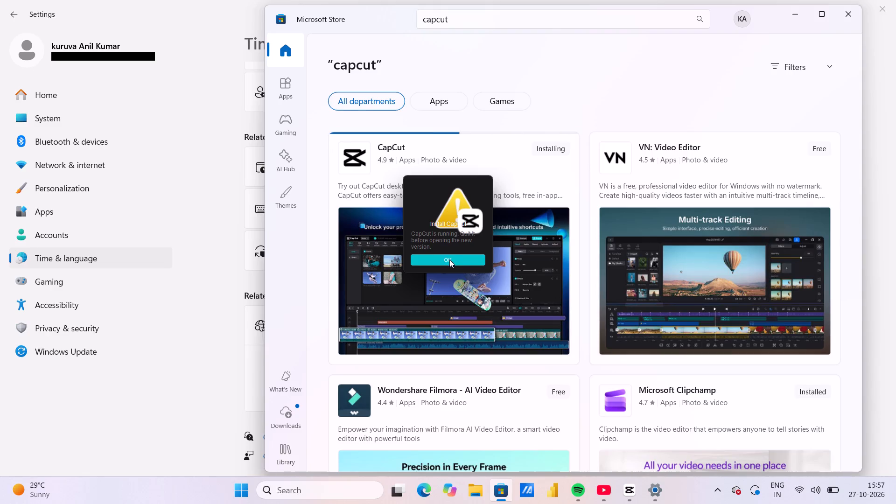
# Acknowledge the Install CapCut notice about quitting the running CapCut.
pyautogui.click(449, 259)
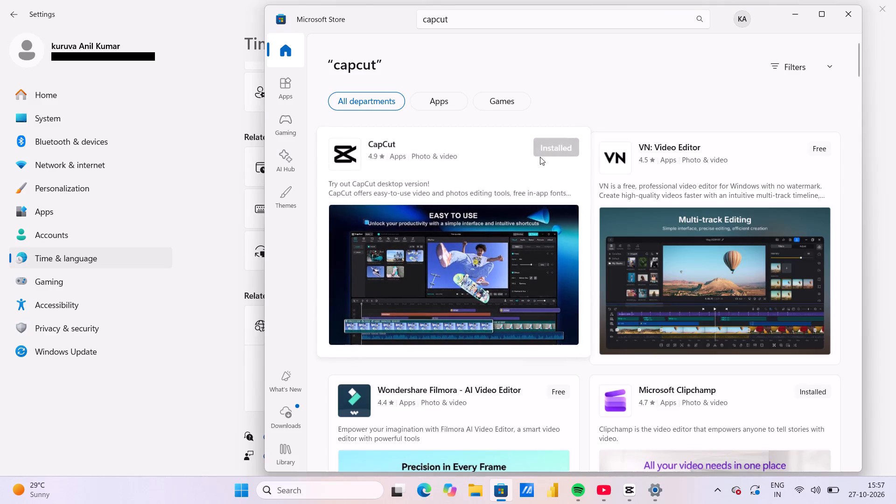
# Open the CapCut product page in Microsoft Store, read through its description, ratings and related apps, and minimize the Store.
pyautogui.click(480, 162)
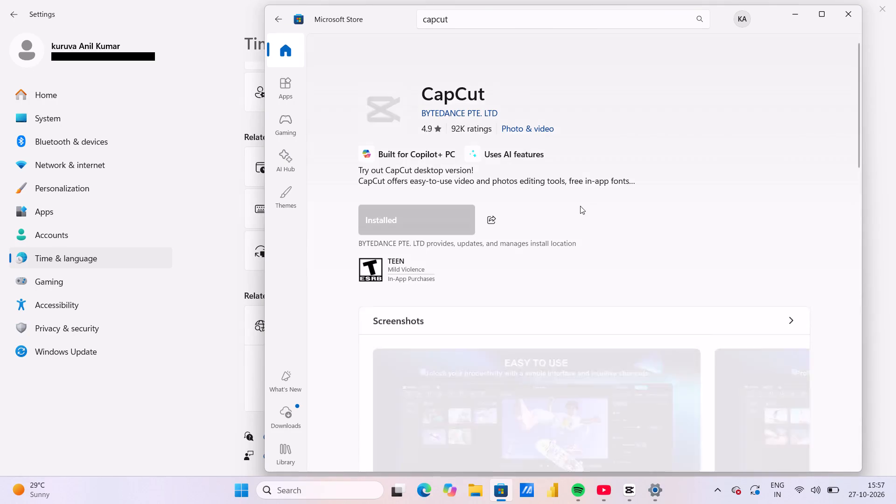
pyautogui.scroll(-5, 564, 213)
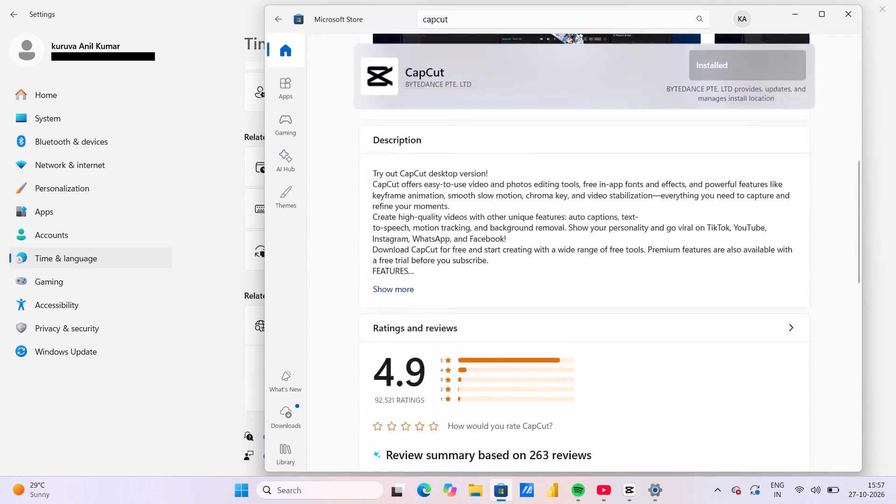
pyautogui.scroll(-5, 564, 213)
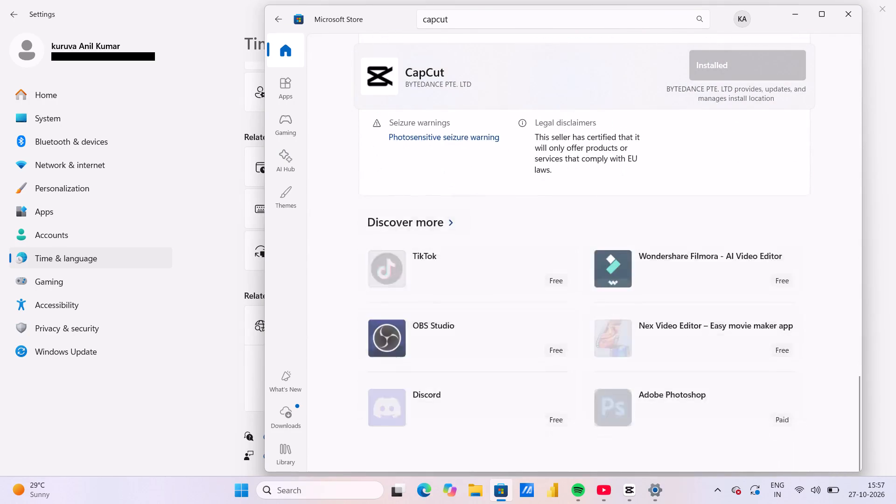
pyautogui.scroll(-1, 564, 213)
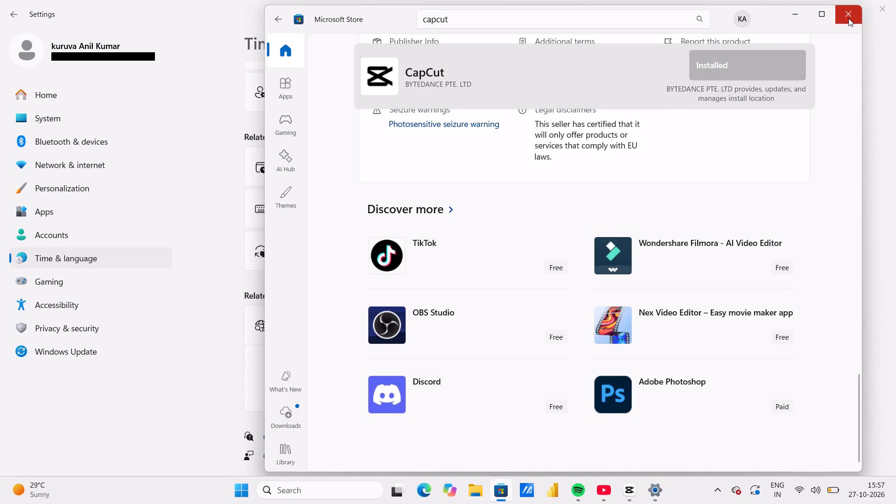
pyautogui.doubleClick(794, 20)
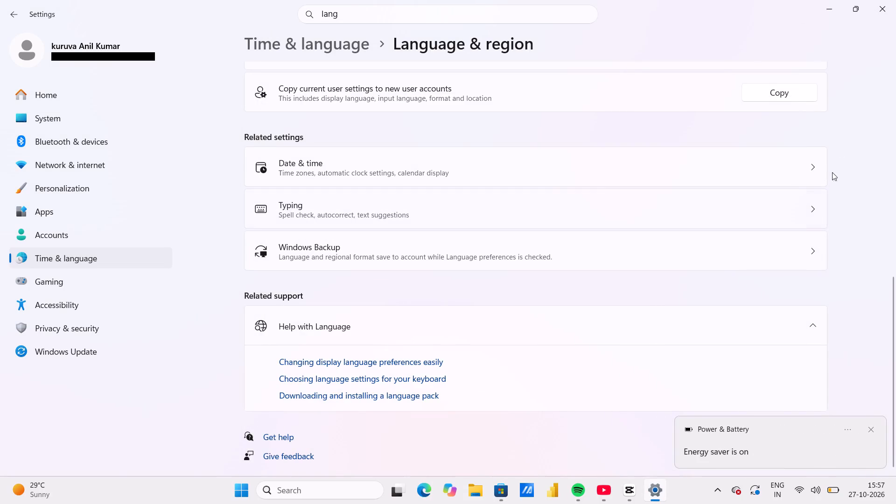
# Clear the desktop by minimizing Settings, closing CapCut's media selection dialog and minimizing the CapCut project window.
pyautogui.click(831, 16)
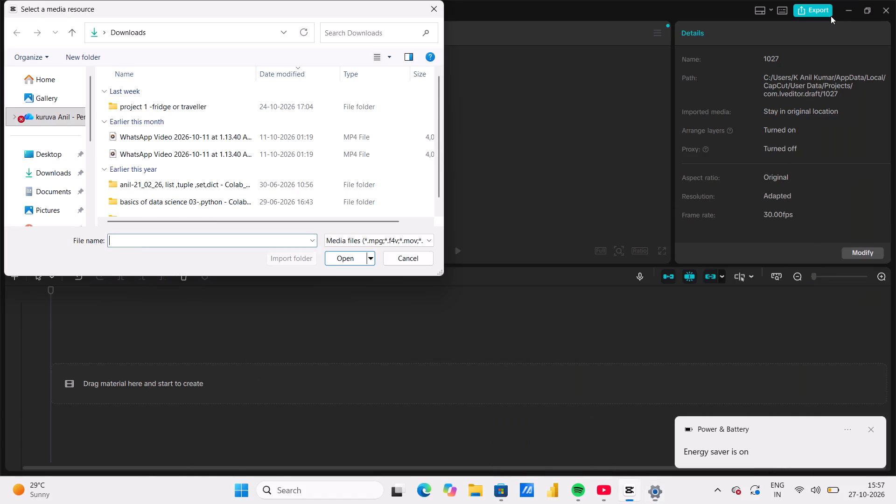
pyautogui.click(435, 12)
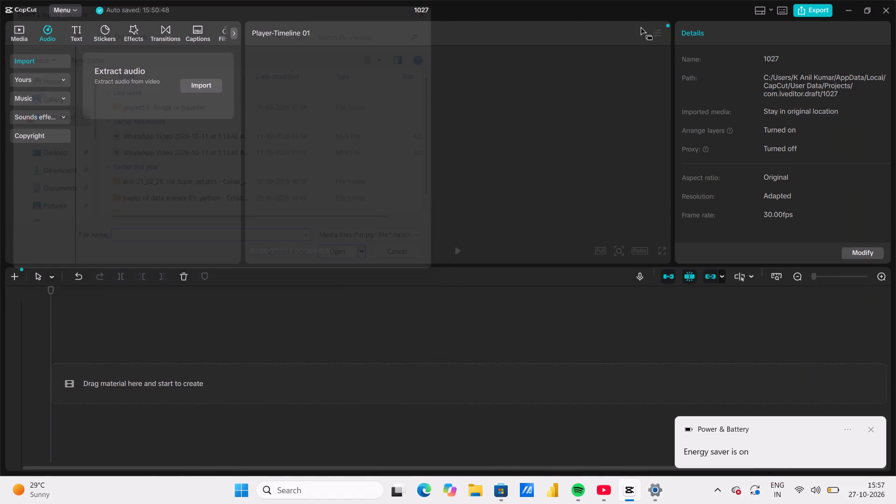
pyautogui.click(852, 9)
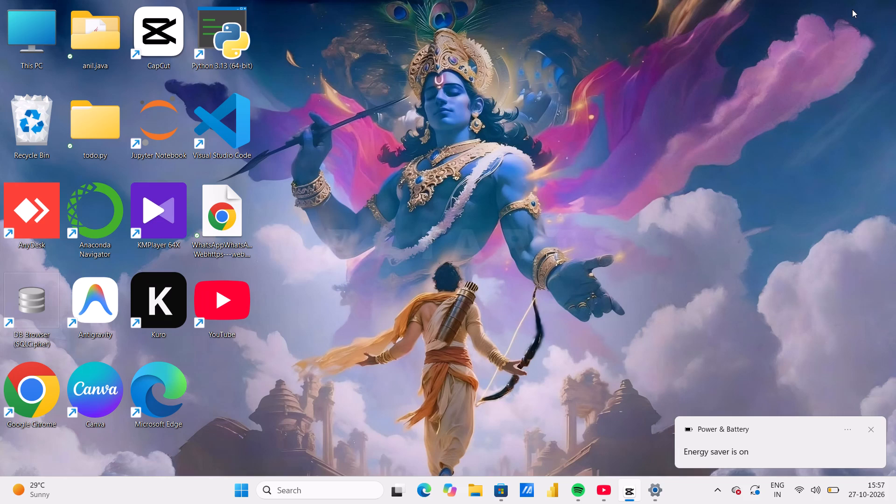
# Refresh the Windows desktop.
pyautogui.rightClick(327, 255)
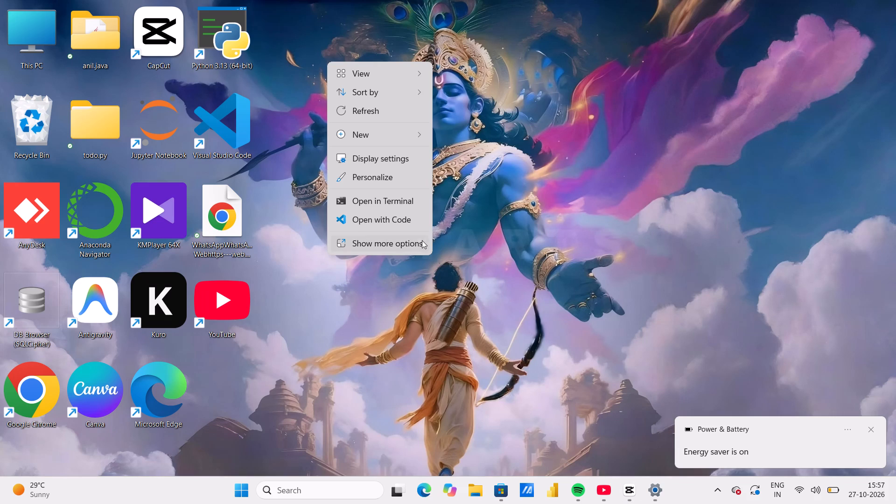
pyautogui.click(405, 115)
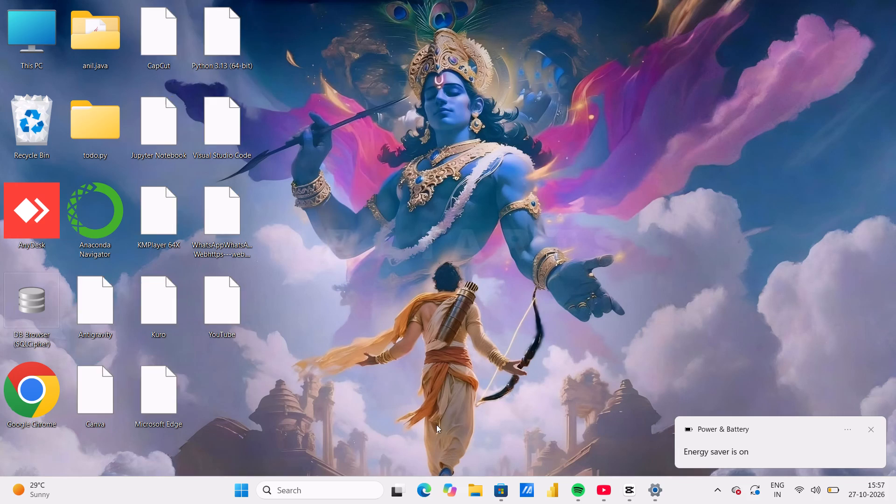
# Search Windows for "cap" and launch the CapCut app from the results.
pyautogui.click(244, 491)
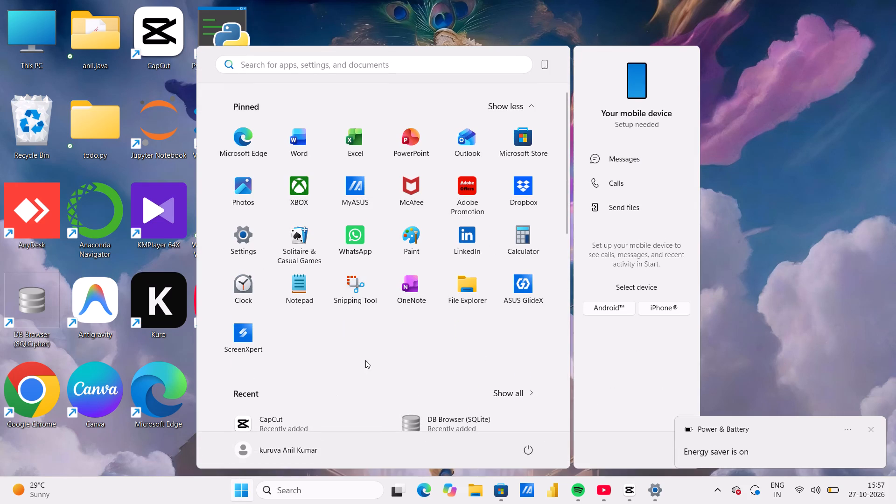
pyautogui.click(360, 65)
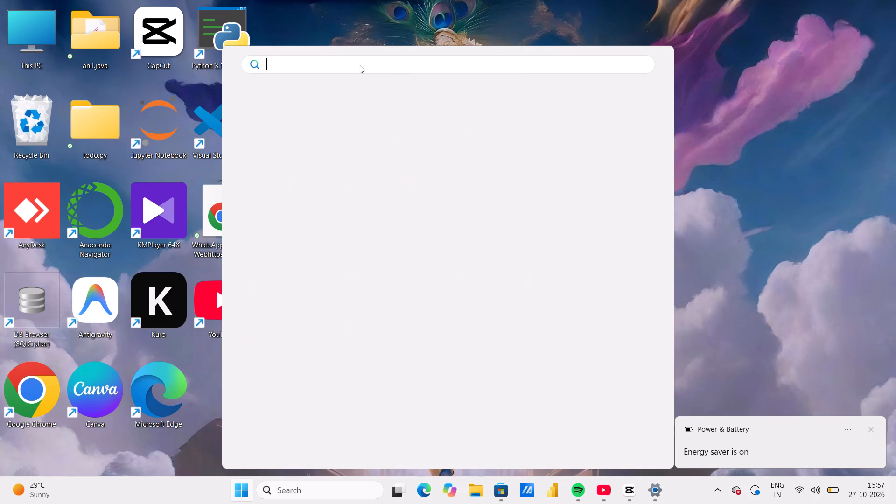
pyautogui.write('ca')
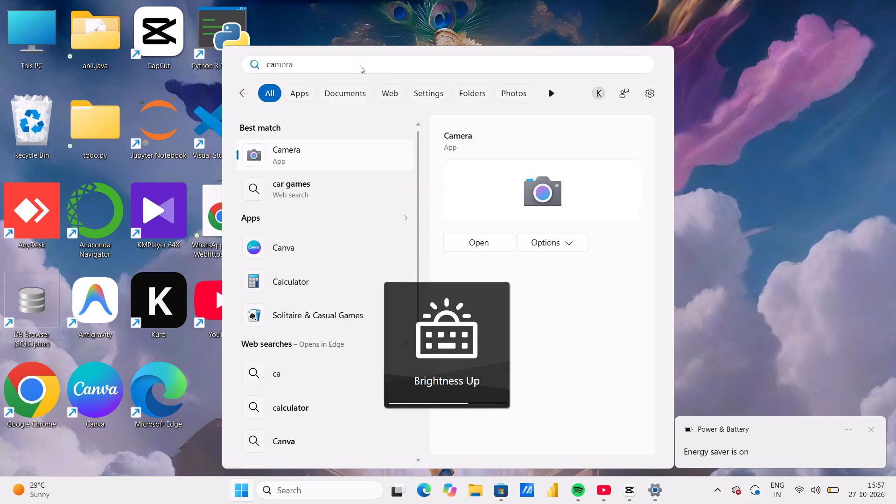
pyautogui.press('p')
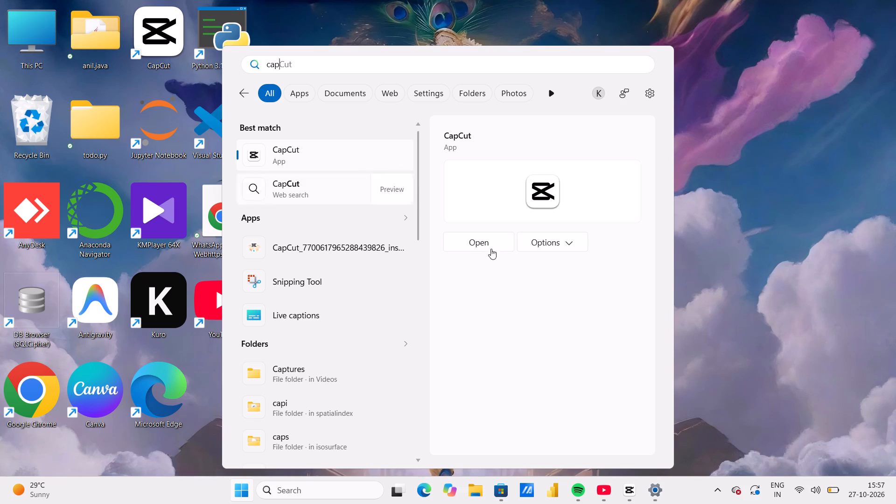
pyautogui.click(477, 245)
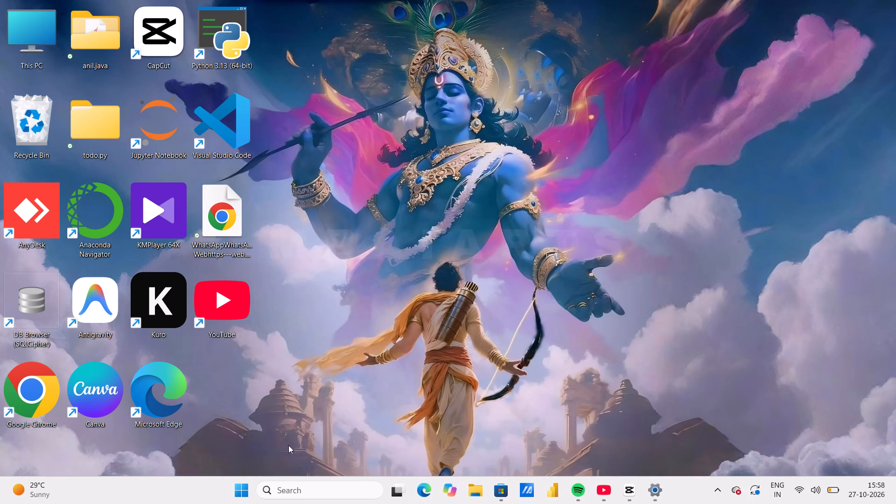
# Search Windows for "cap" again, preview the CapCut web results, and close the search.
pyautogui.click(244, 490)
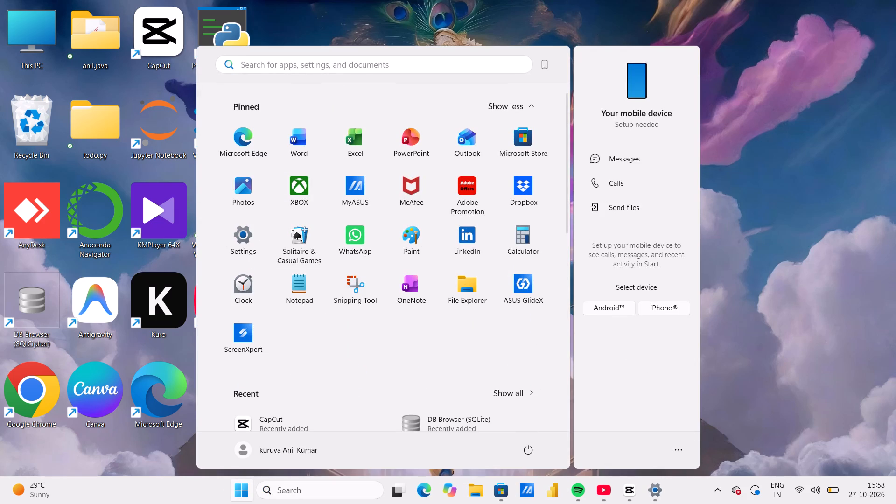
pyautogui.click(343, 62)
pyautogui.write('cap')
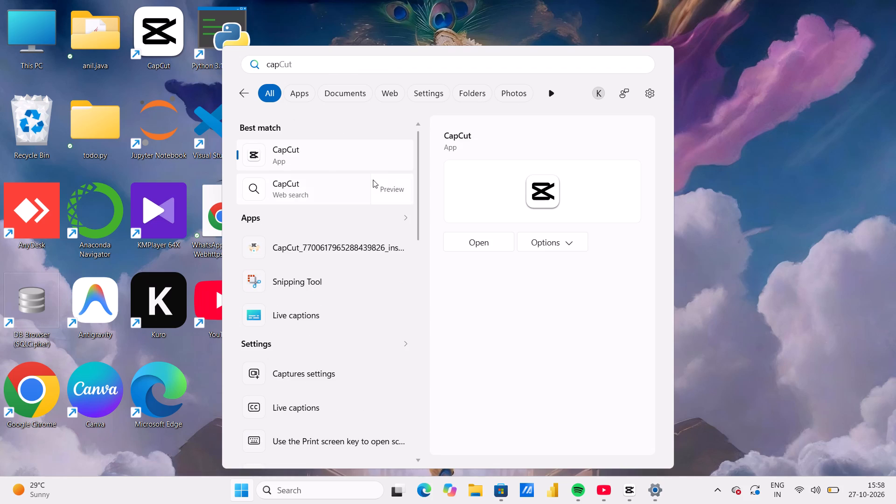
pyautogui.click(396, 184)
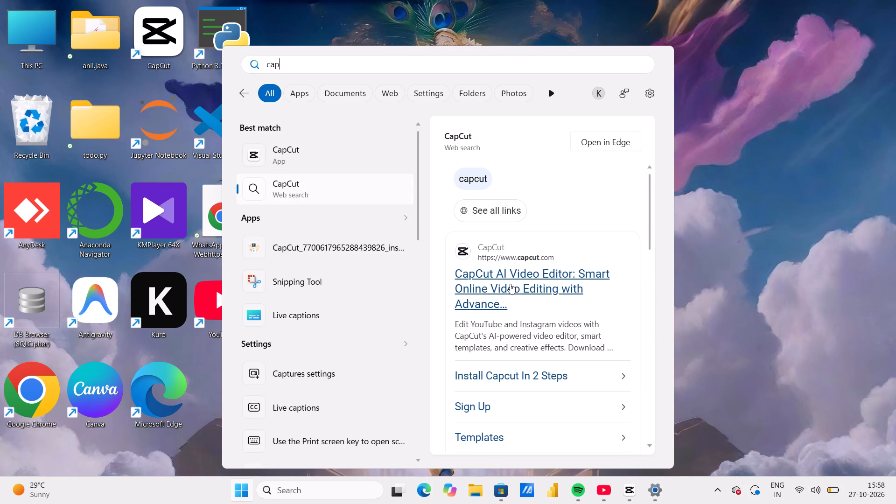
pyautogui.scroll(-3, 510, 284)
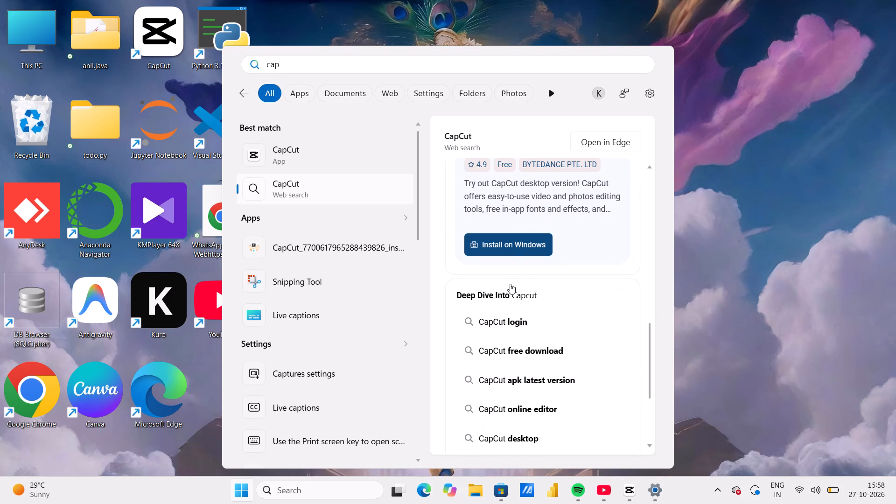
pyautogui.scroll(4, 510, 284)
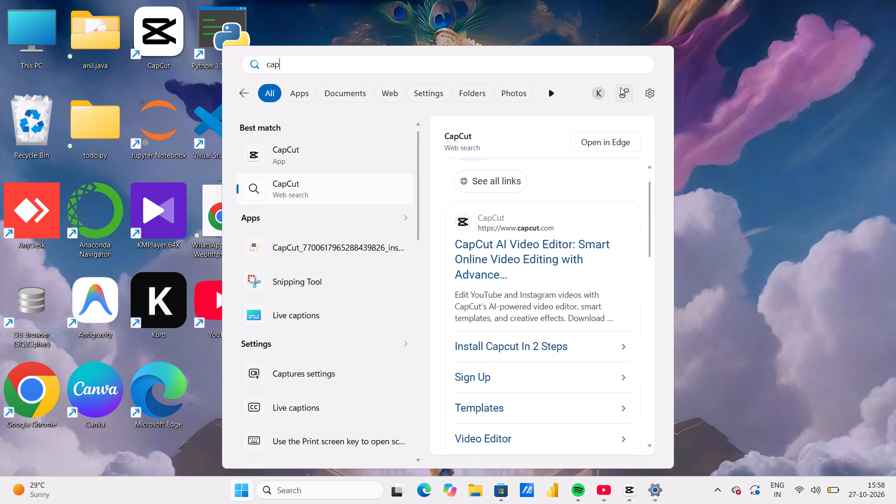
pyautogui.click(742, 92)
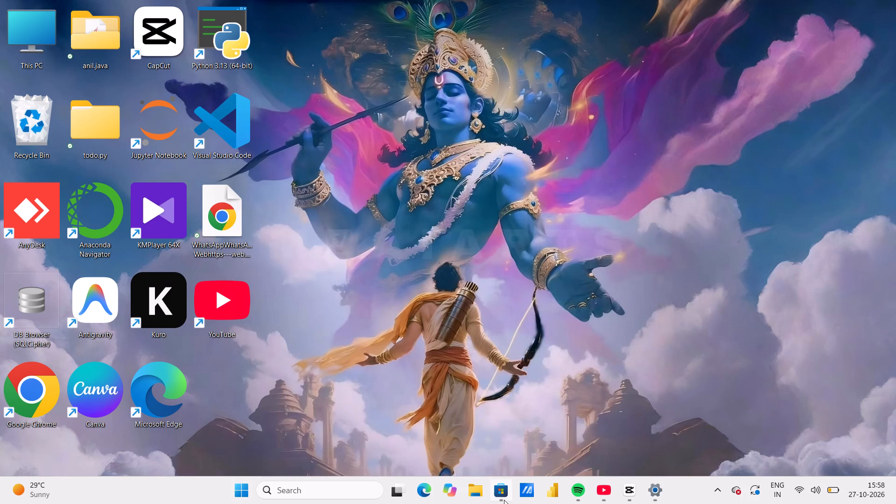
# Reopen Microsoft Store and check the CapCut product page for its installation status and details.
pyautogui.click(498, 486)
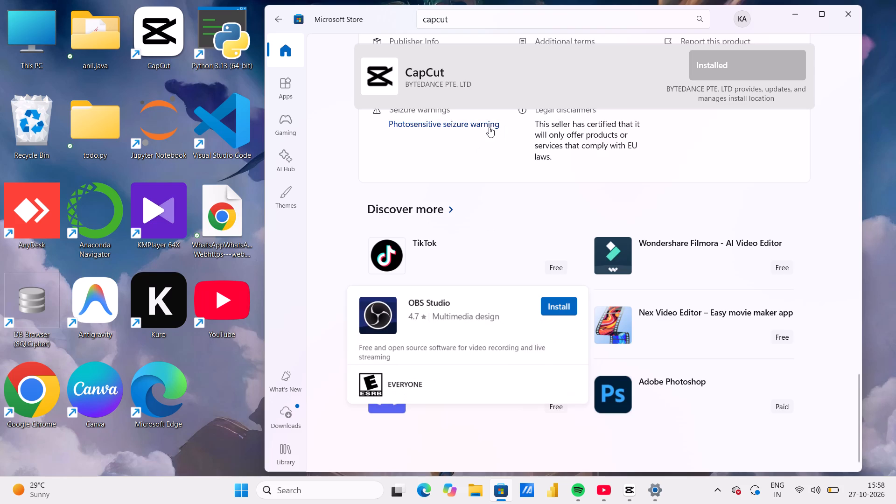
pyautogui.scroll(11, 489, 127)
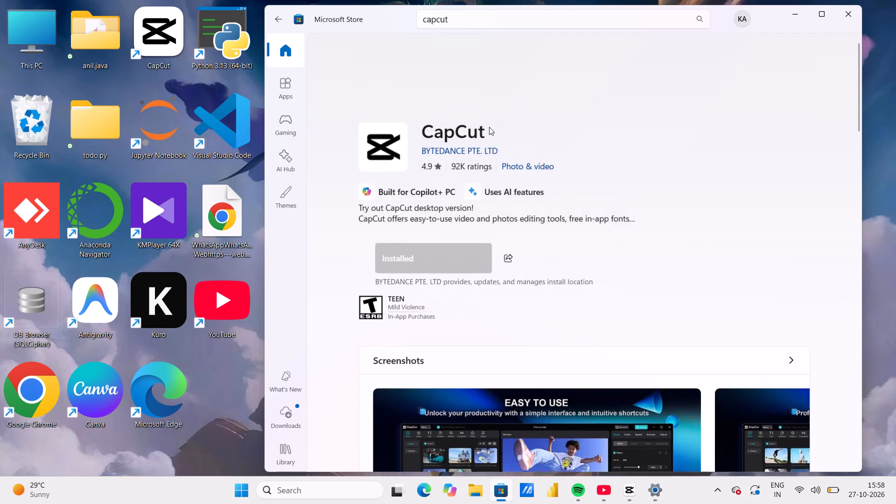
pyautogui.click(420, 226)
pyautogui.scroll(-1, 420, 226)
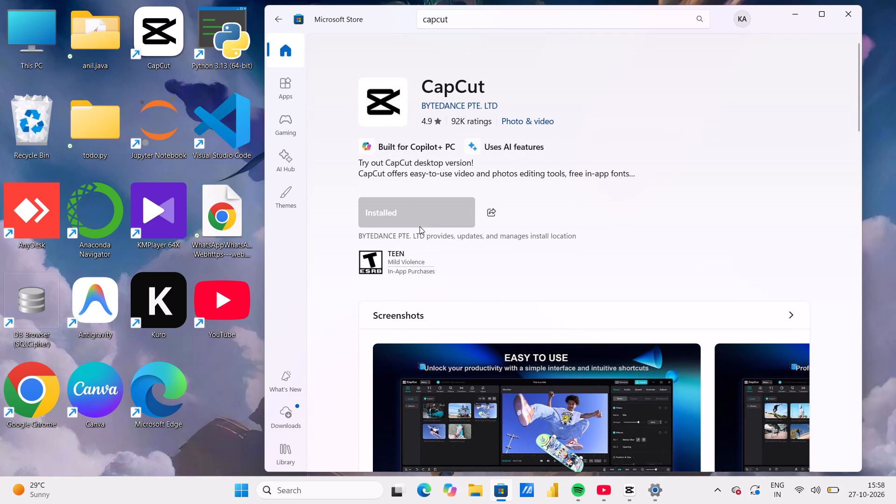
pyautogui.scroll(-4, 420, 226)
pyautogui.scroll(3, 420, 226)
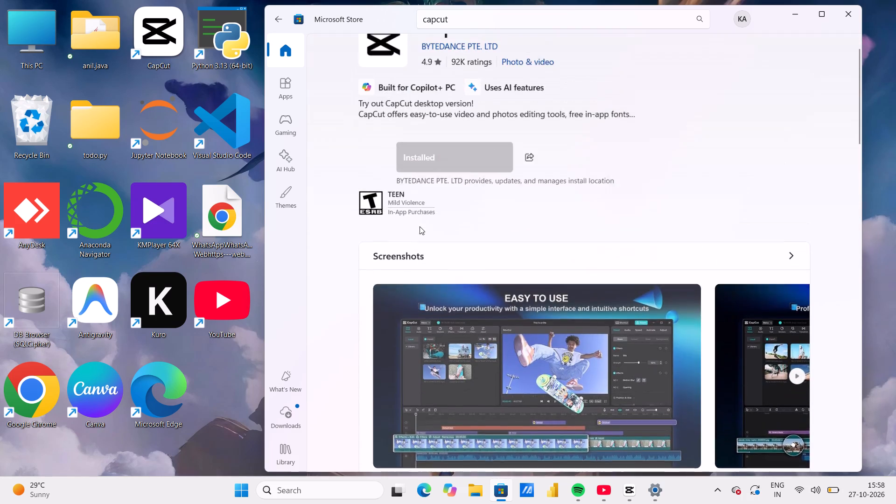
pyautogui.click(420, 226)
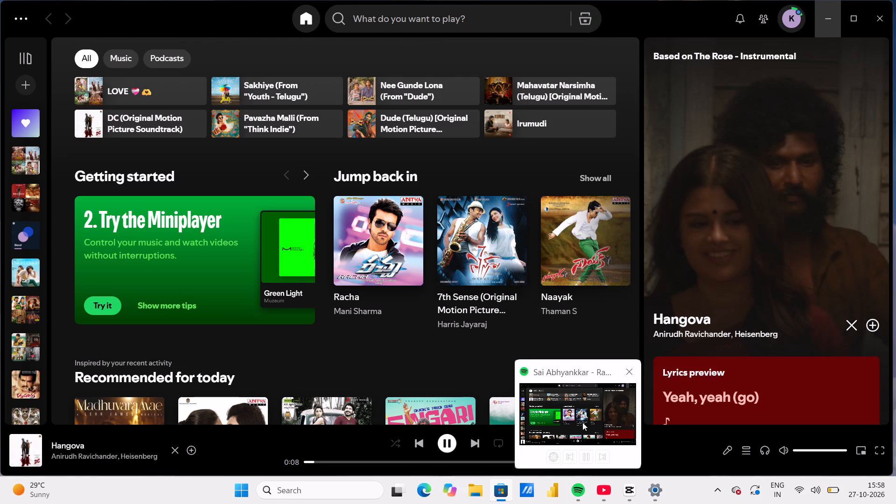
# Switch to the Spotify window.
pyautogui.click(582, 422)
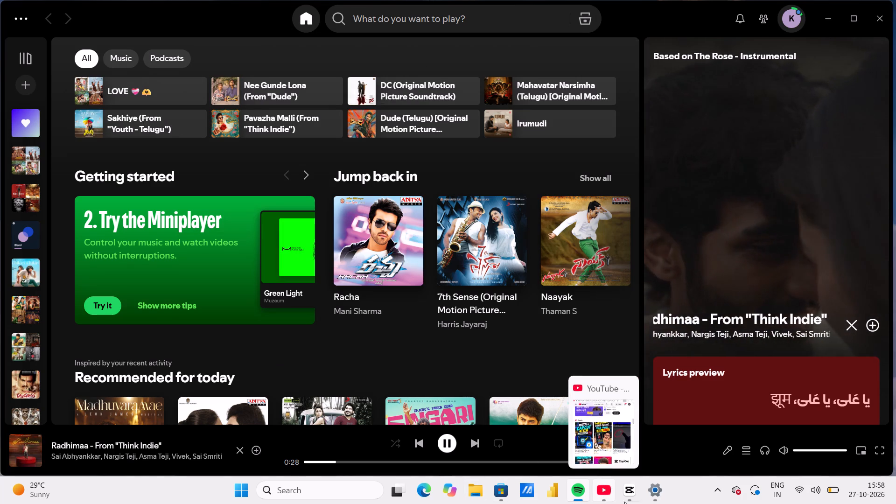
# Switch to the CapCut project 1027 and start importing a video to extract its audio, bringing up the media file picker.
pyautogui.click(630, 503)
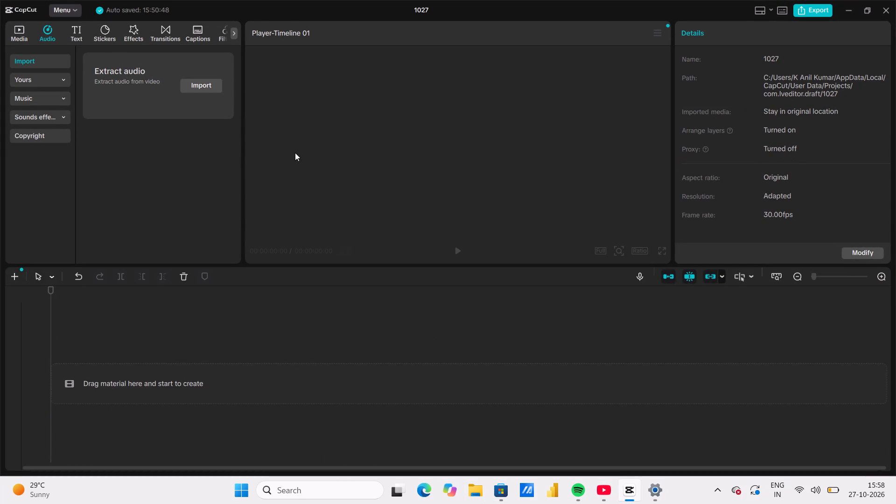
pyautogui.click(197, 88)
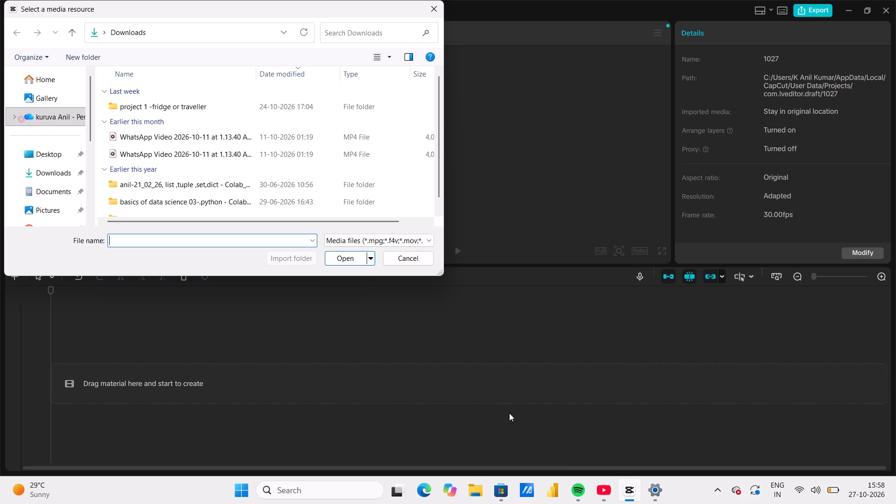
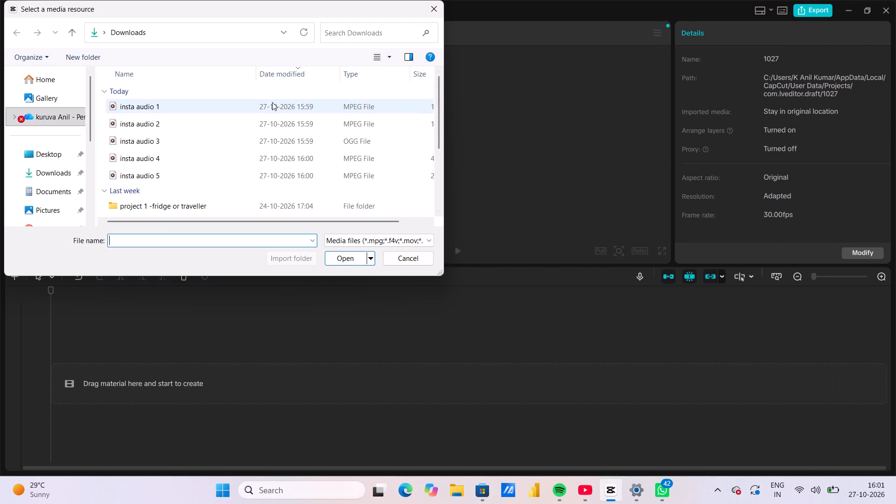
# Bring the insta audio 3 file from Downloads into project 1027 as extracted audio.
pyautogui.click(253, 142)
pyautogui.click(344, 262)
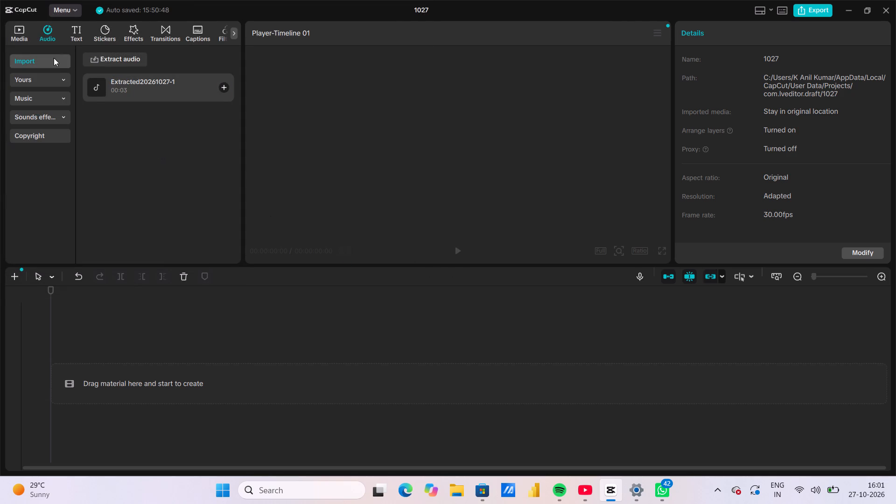
# Look through the Yours, Music, Sounds effects and Copyright categories of the audio library.
pyautogui.click(54, 79)
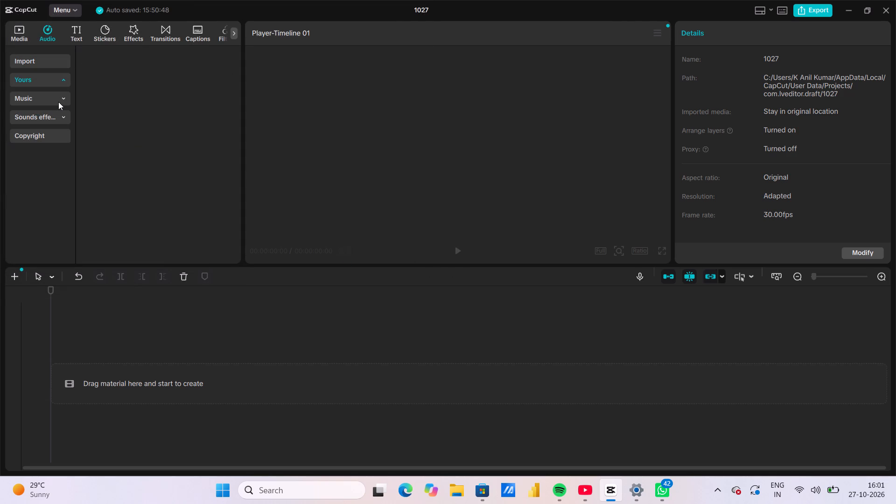
pyautogui.click(58, 102)
pyautogui.click(61, 122)
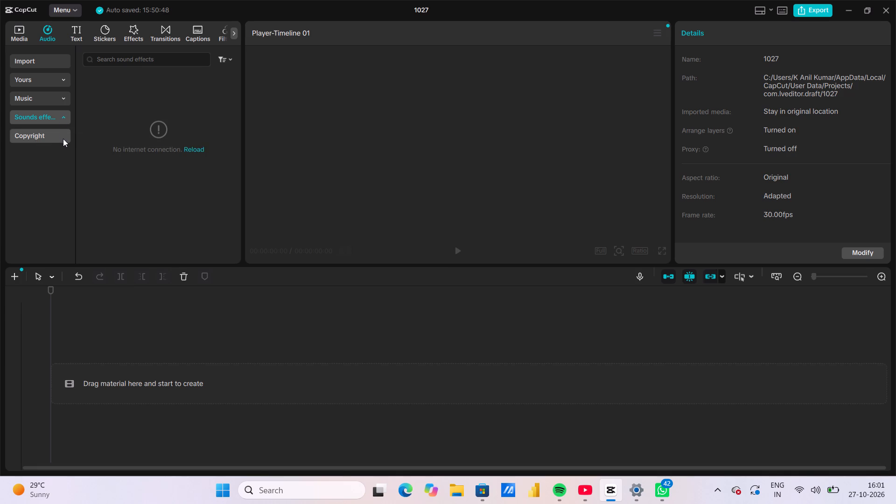
pyautogui.click(63, 139)
pyautogui.moveTo(159, 186); pyautogui.dragTo(21, 35)
# Preview the imported Udaipur photo from the project media, playing and pausing it in the player.
pyautogui.click(21, 35)
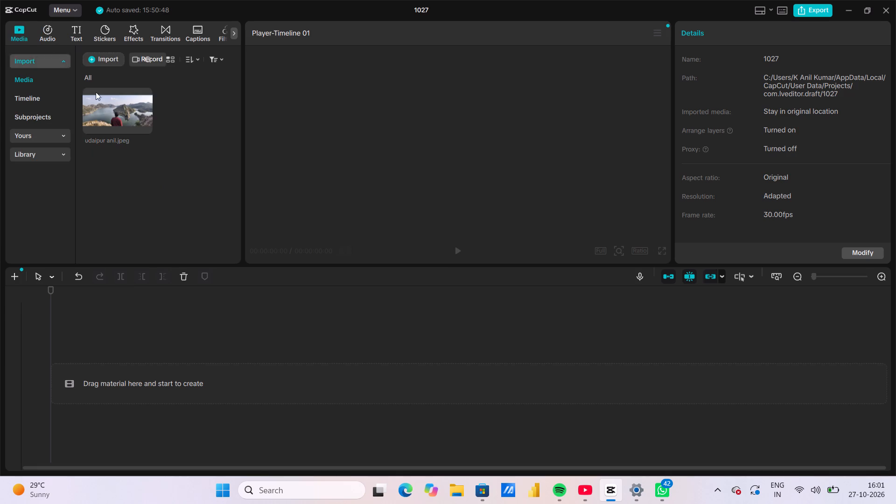
pyautogui.click(105, 102)
pyautogui.click(113, 112)
pyautogui.doubleClick(128, 113)
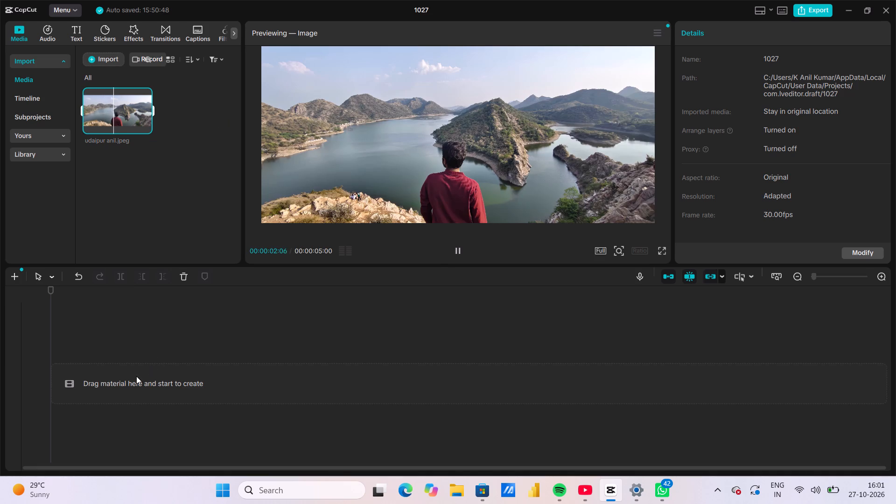
pyautogui.scroll(-1, 138, 377)
pyautogui.moveTo(153, 112); pyautogui.dragTo(180, 111)
pyautogui.click(153, 110)
pyautogui.press('Right')
pyautogui.press('Right')
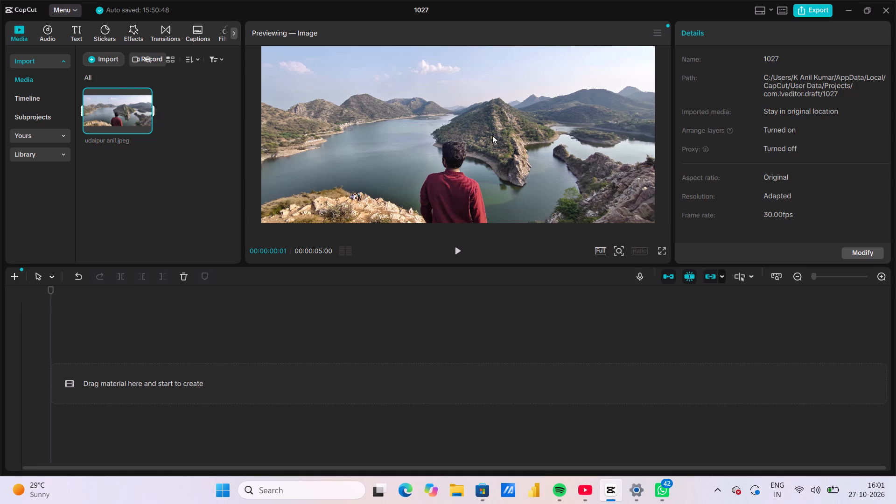
pyautogui.click(455, 253)
pyautogui.click(456, 247)
pyautogui.scroll(1, 508, 256)
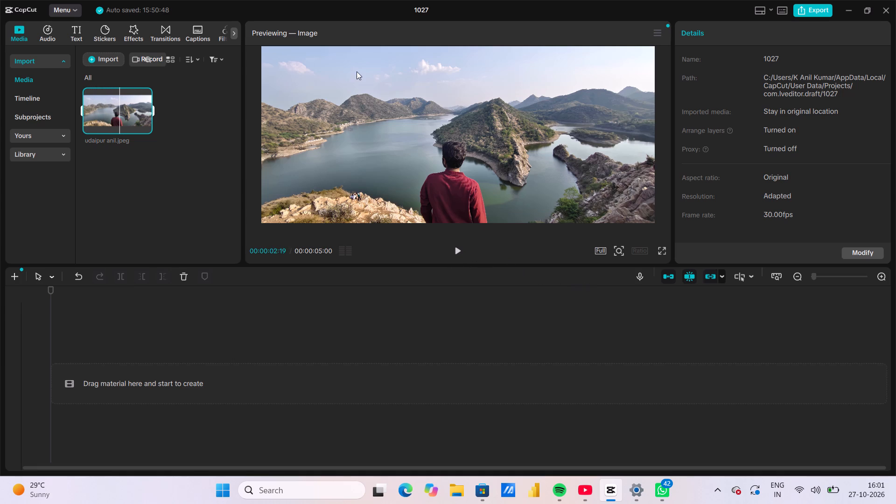
pyautogui.scroll(1, 142, 98)
# Place the imported Udaipur photo on the main track at the start of the empty timeline.
pyautogui.click(280, 368)
pyautogui.moveTo(326, 200); pyautogui.dragTo(285, 363)
pyautogui.moveTo(123, 105); pyautogui.dragTo(176, 418)
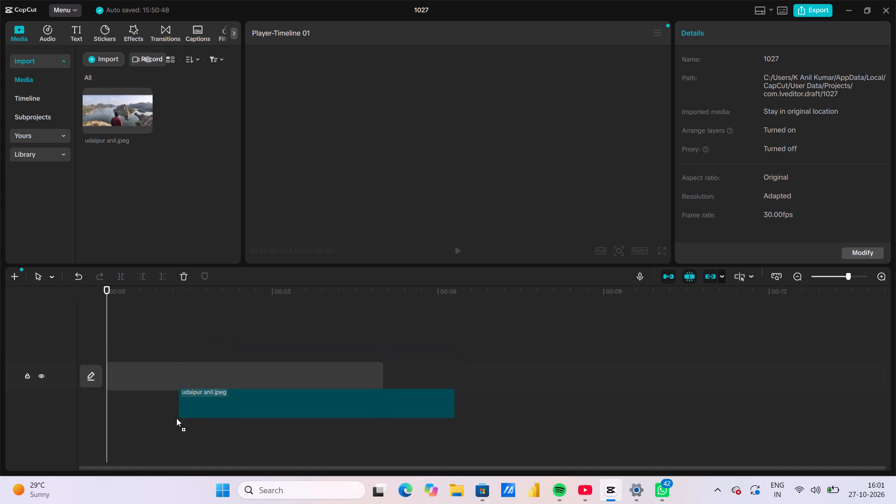
pyautogui.moveTo(176, 418); pyautogui.dragTo(122, 383)
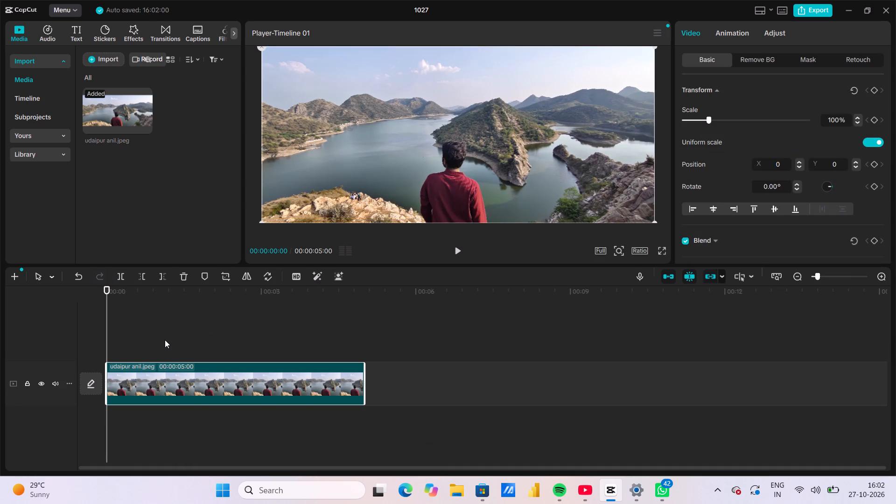
# Add the extracted 3-second audio clip beneath the Udaipur photo and align its start with the beginning of the timeline.
pyautogui.click(45, 66)
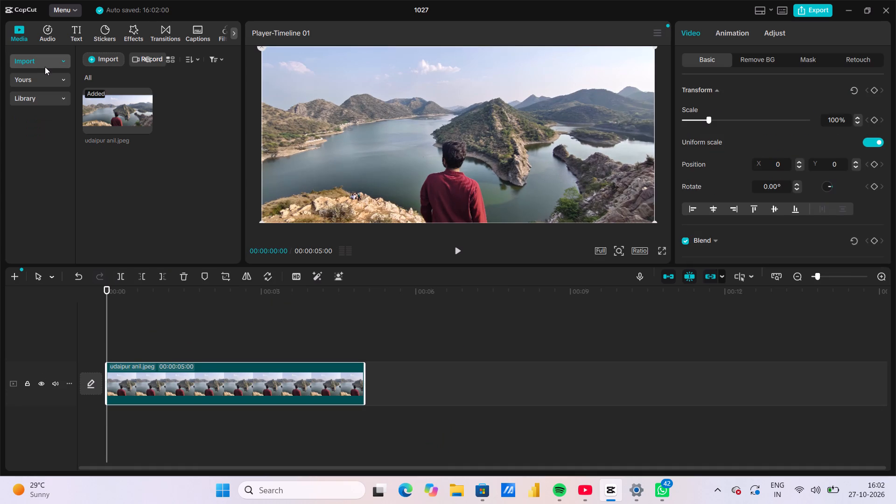
pyautogui.click(49, 60)
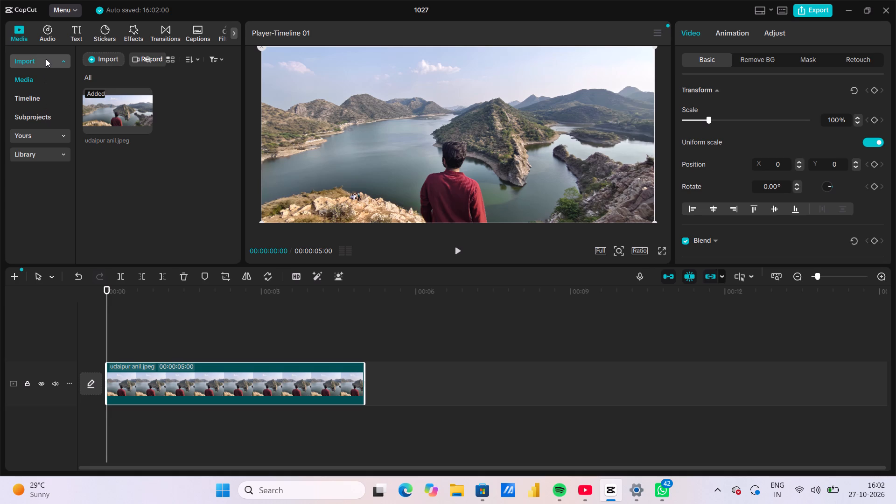
pyautogui.click(46, 59)
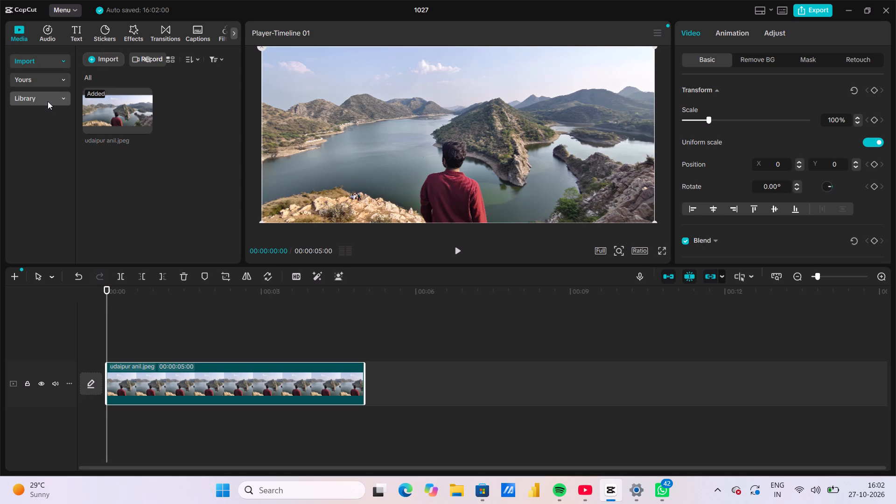
pyautogui.click(44, 37)
pyautogui.click(51, 66)
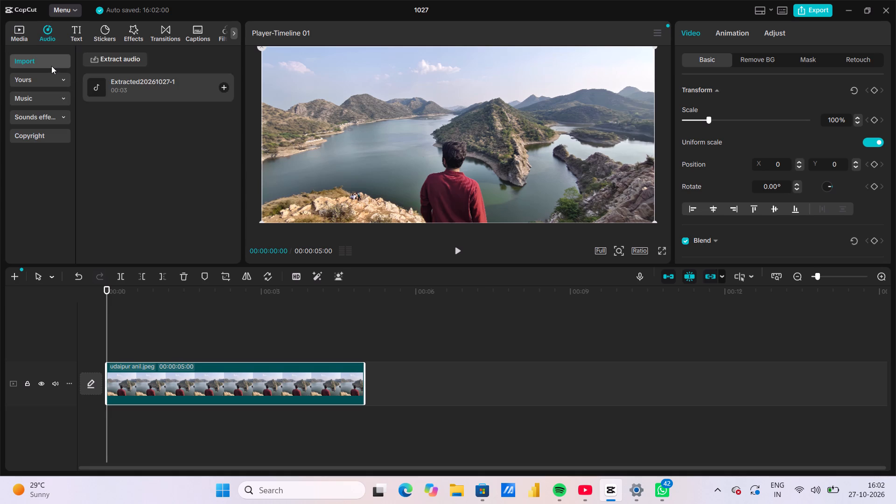
pyautogui.moveTo(124, 84); pyautogui.dragTo(185, 371)
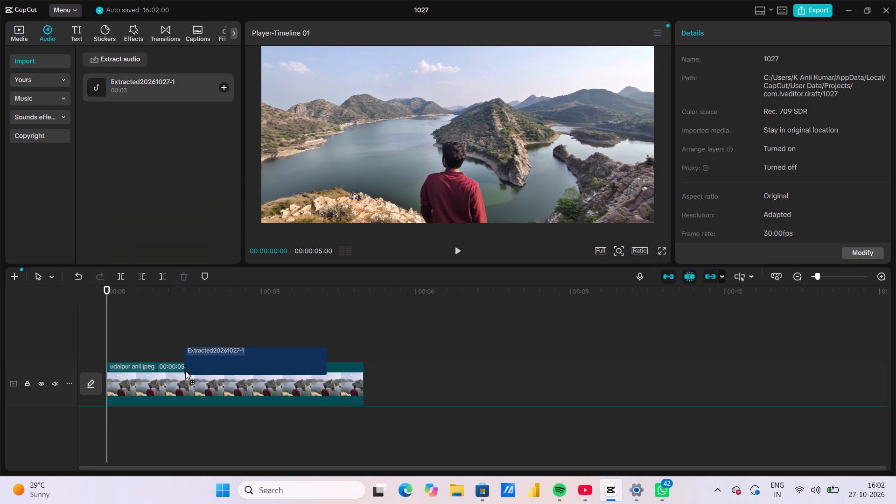
pyautogui.moveTo(185, 371); pyautogui.dragTo(149, 450)
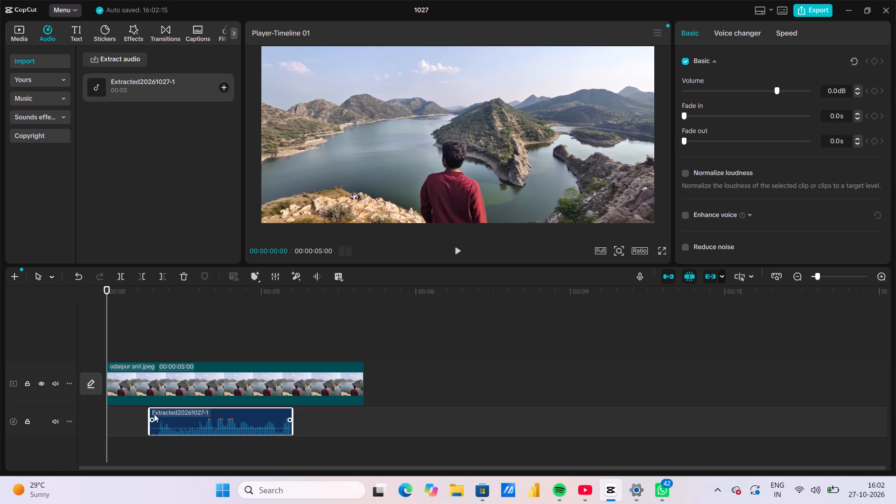
pyautogui.moveTo(163, 421); pyautogui.dragTo(120, 421)
pyautogui.click(120, 421)
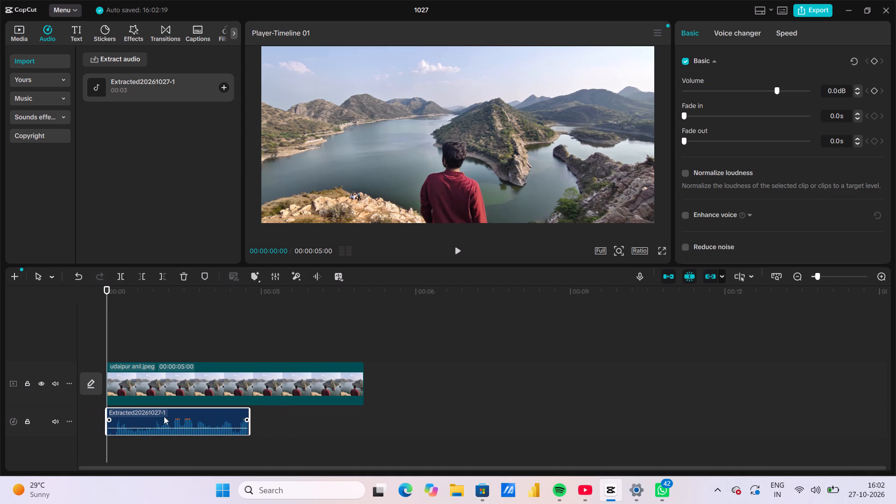
# Play the timeline back to check how the audio clip runs under the Udaipur photo.
pyautogui.click(458, 249)
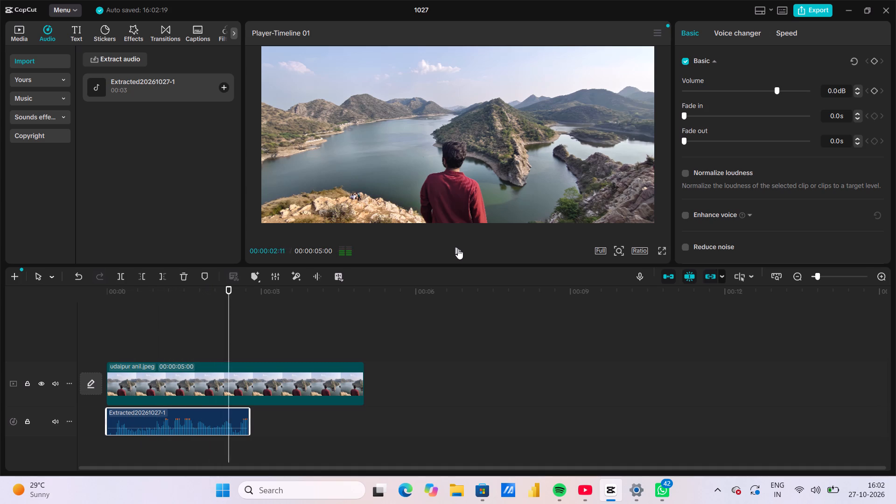
pyautogui.click(458, 249)
pyautogui.click(458, 249)
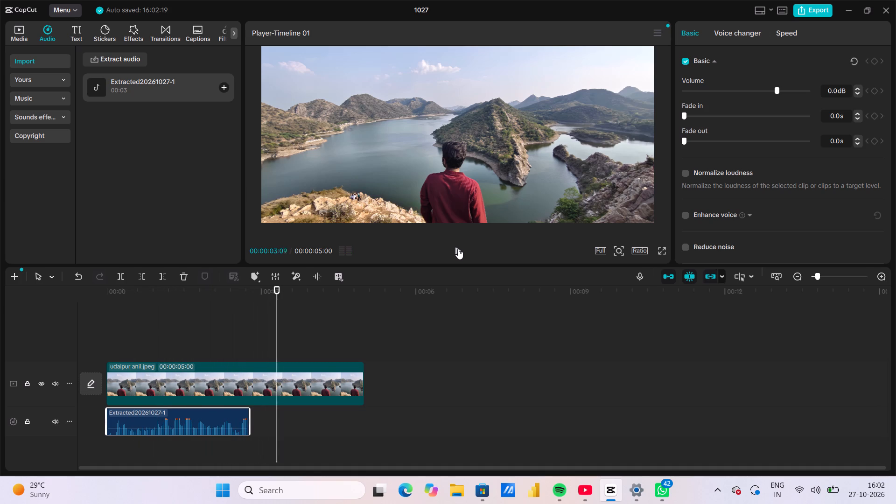
pyautogui.click(458, 249)
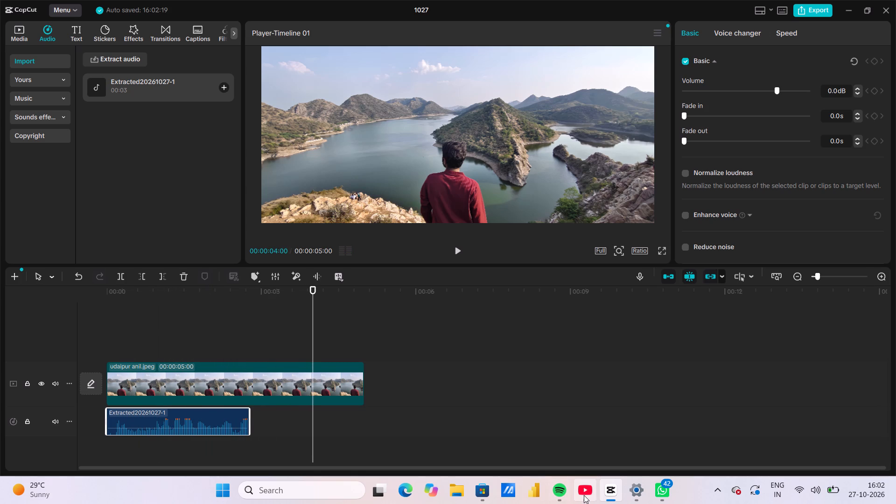
pyautogui.click(564, 458)
pyautogui.hscroll(2, 341, 408)
pyautogui.click(462, 250)
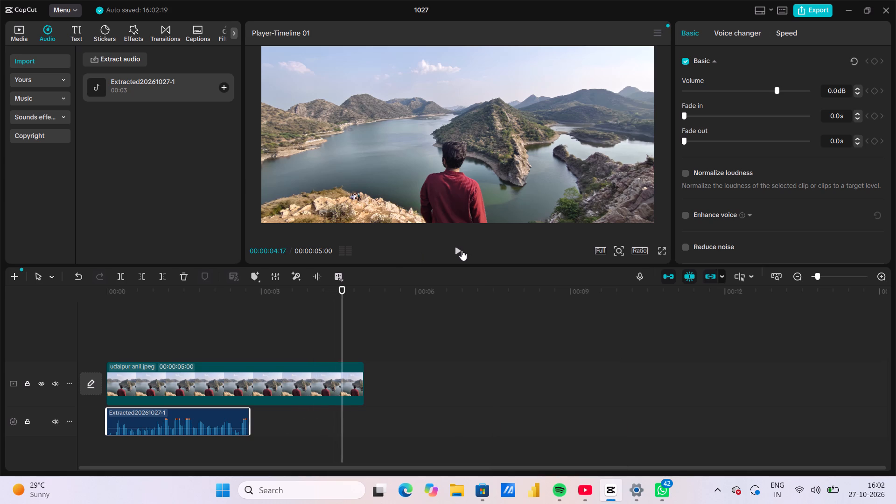
pyautogui.click(462, 250)
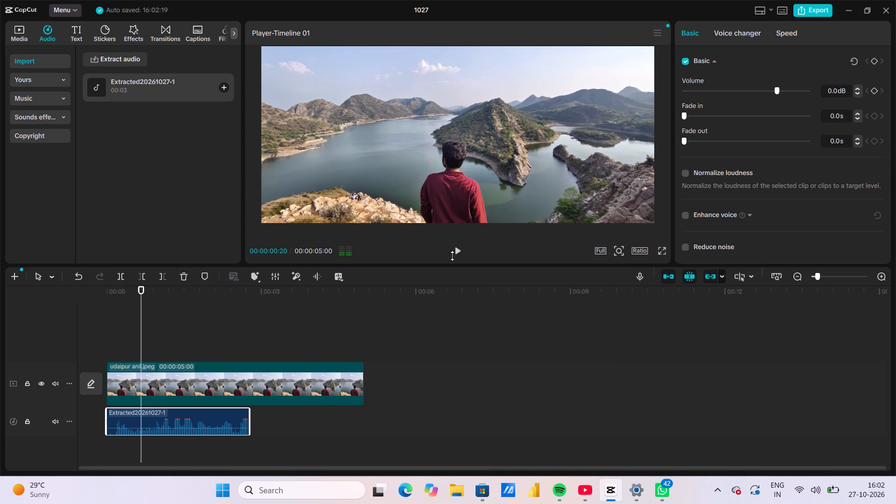
pyautogui.click(226, 428)
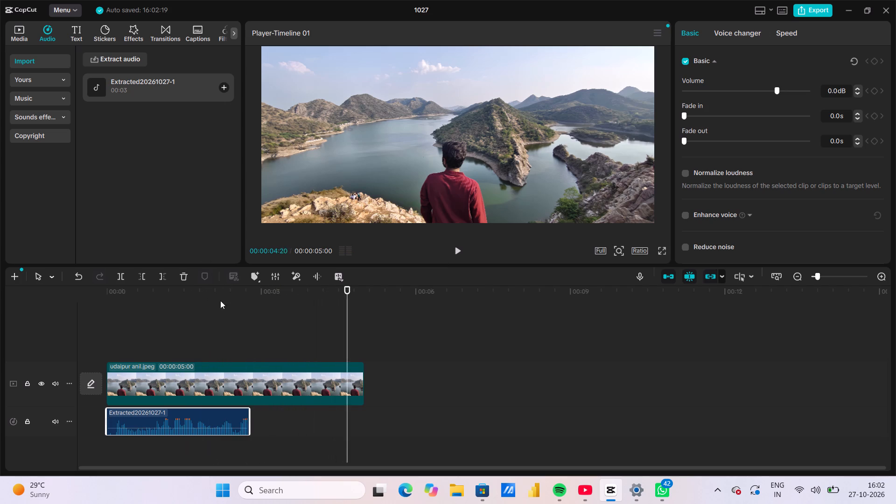
pyautogui.click(213, 414)
pyautogui.click(213, 414)
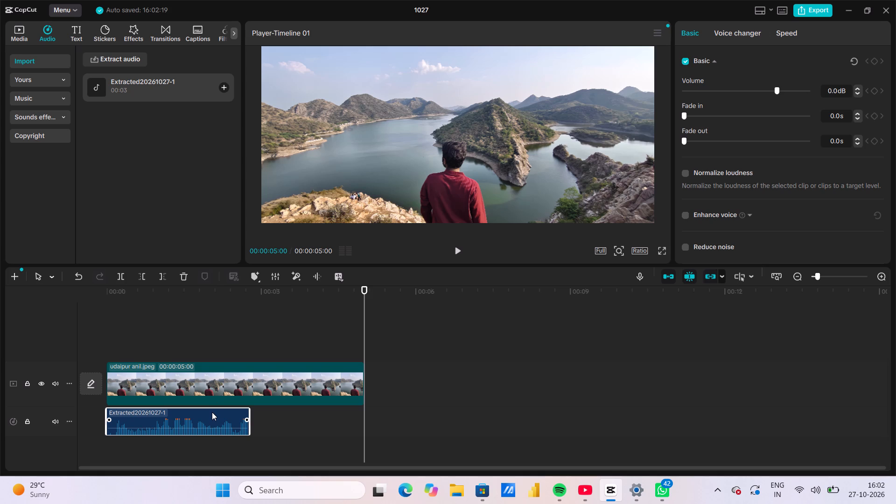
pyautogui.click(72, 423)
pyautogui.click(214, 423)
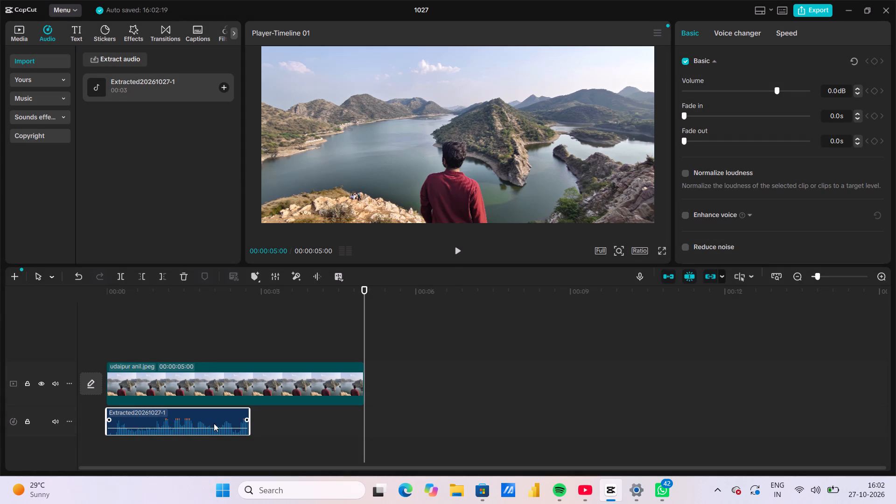
# Delete the 3-second extracted audio clip from beneath the Udaipur photo on the timeline.
pyautogui.press('Delete')
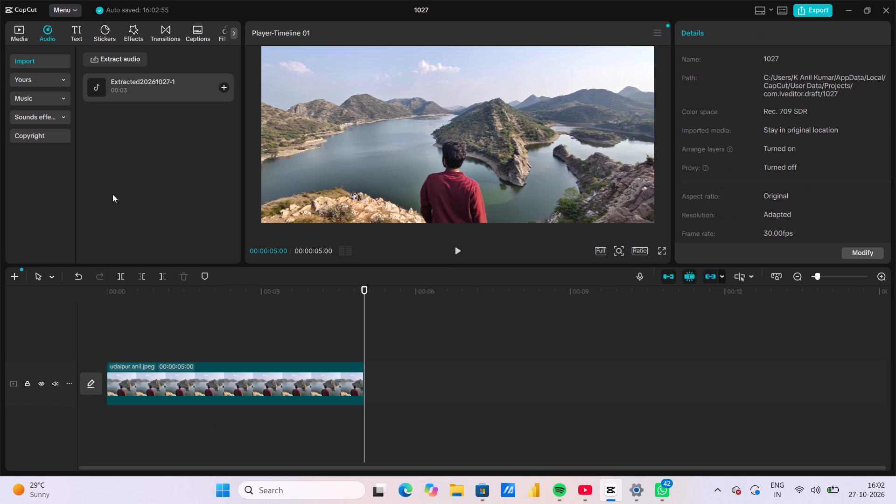
# Extract audio from several more insta audio files in the Downloads folder, including insta audio 2, 3 and 4.
pyautogui.moveTo(128, 51); pyautogui.dragTo(128, 55)
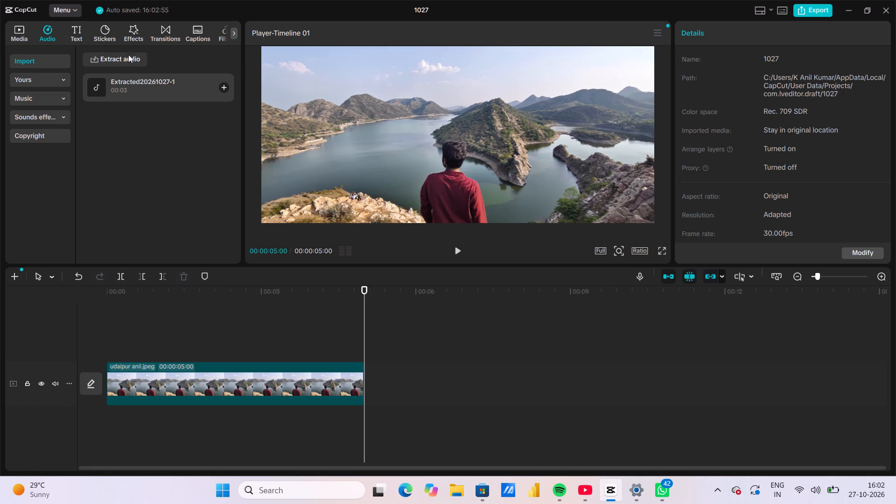
pyautogui.moveTo(128, 55); pyautogui.dragTo(128, 59)
pyautogui.click(128, 59)
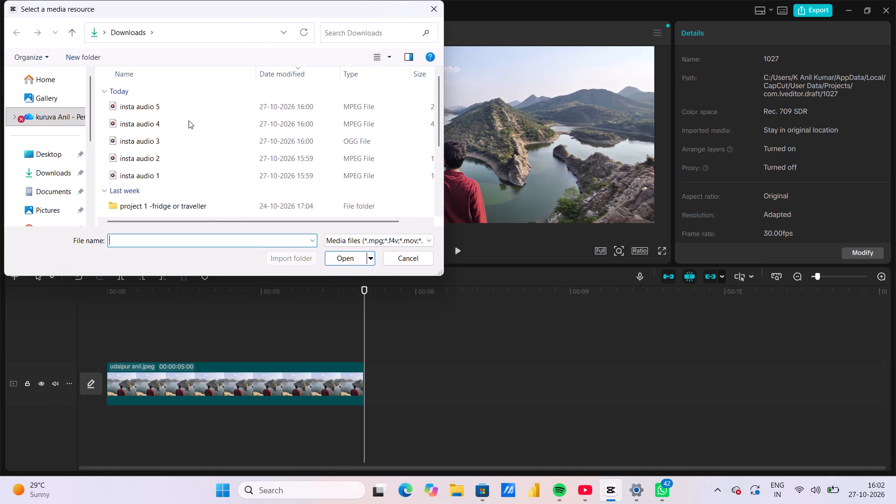
pyautogui.click(195, 168)
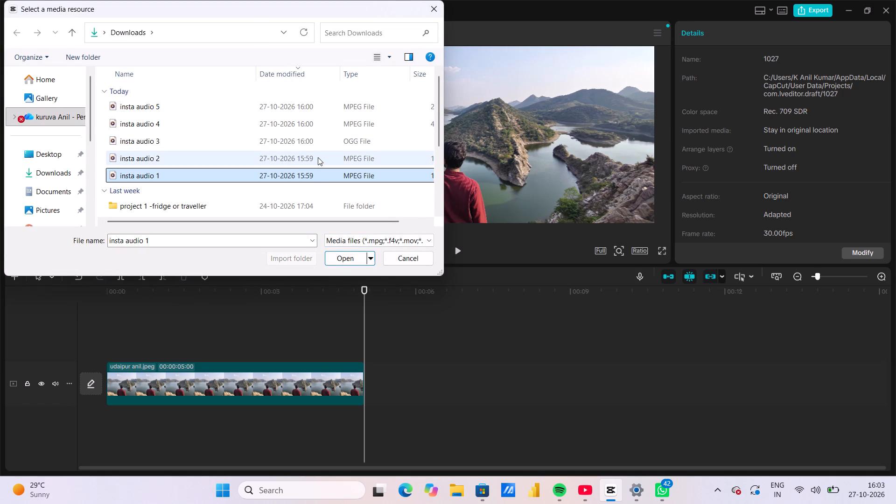
pyautogui.moveTo(183, 130); pyautogui.dragTo(213, 172)
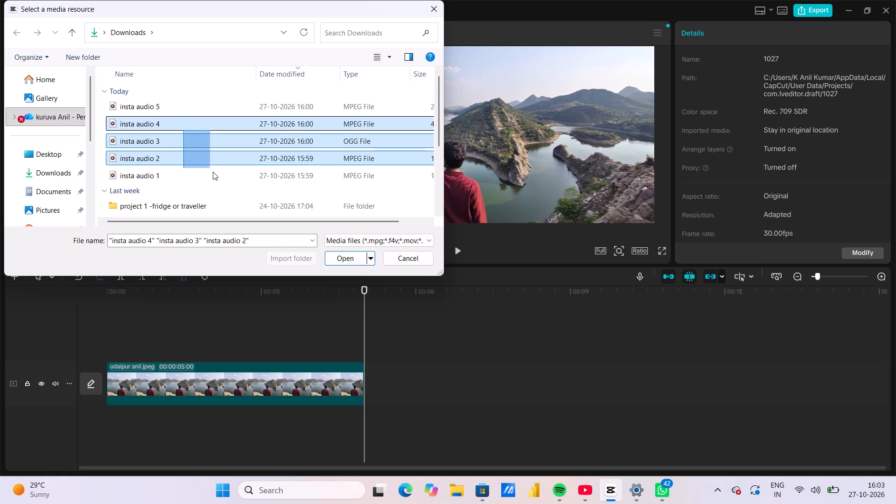
pyautogui.moveTo(213, 172); pyautogui.dragTo(224, 181)
pyautogui.click(342, 259)
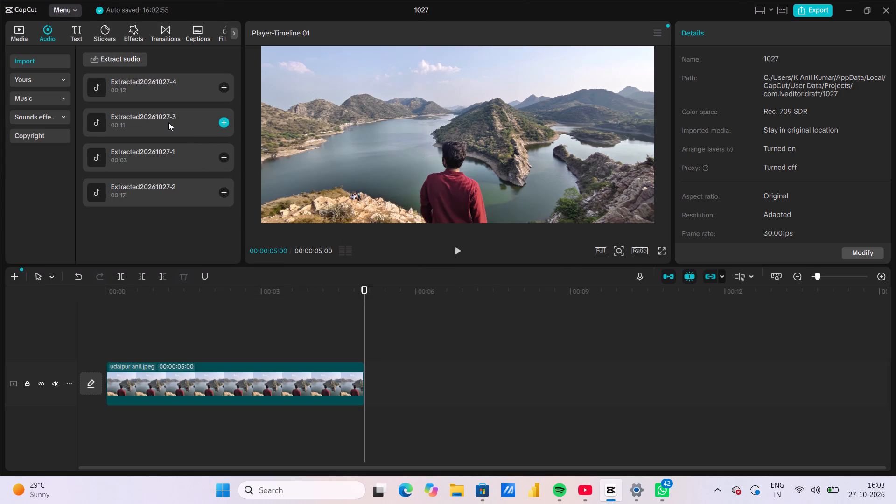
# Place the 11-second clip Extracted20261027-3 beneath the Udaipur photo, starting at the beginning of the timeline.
pyautogui.click(98, 122)
pyautogui.moveTo(174, 123); pyautogui.dragTo(160, 337)
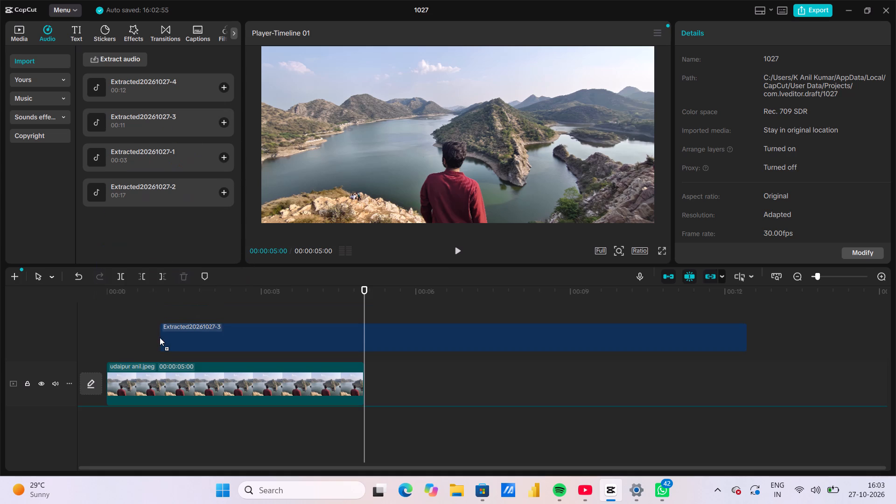
pyautogui.moveTo(160, 337); pyautogui.dragTo(97, 456)
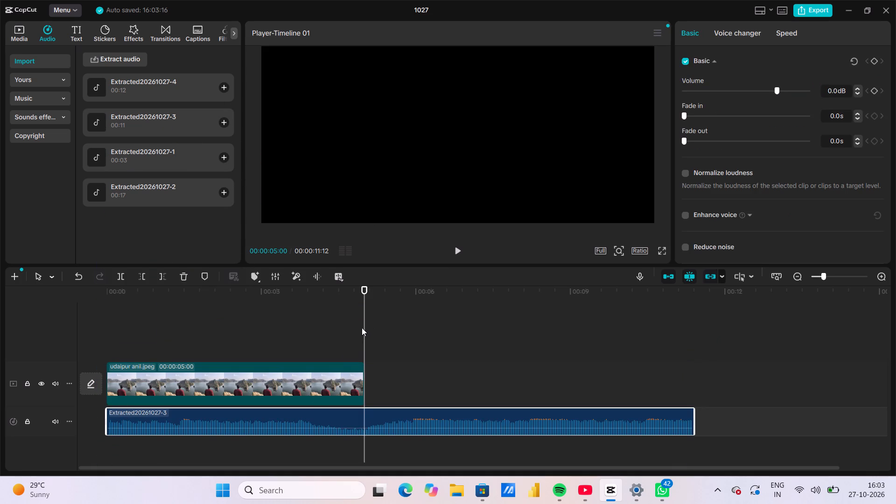
# Play the timeline from the beginning to check how the 11-second audio clip runs under the Udaipur photo.
pyautogui.click(121, 371)
pyautogui.click(102, 339)
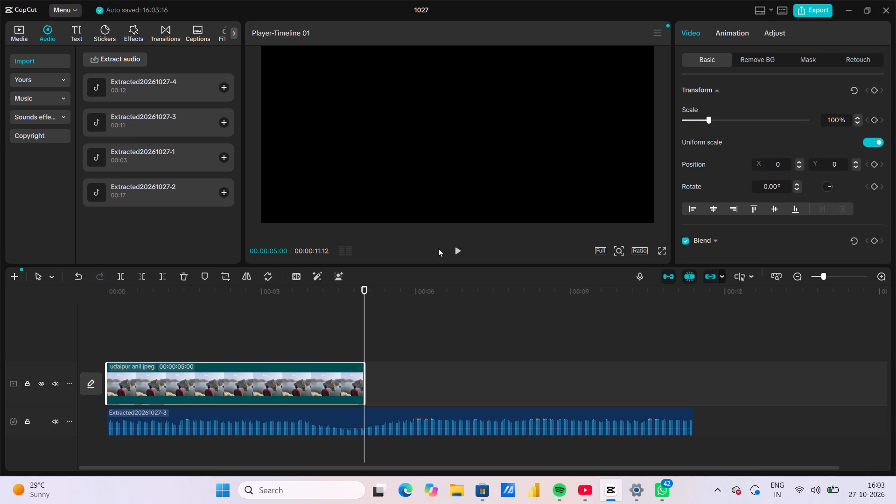
pyautogui.click(456, 248)
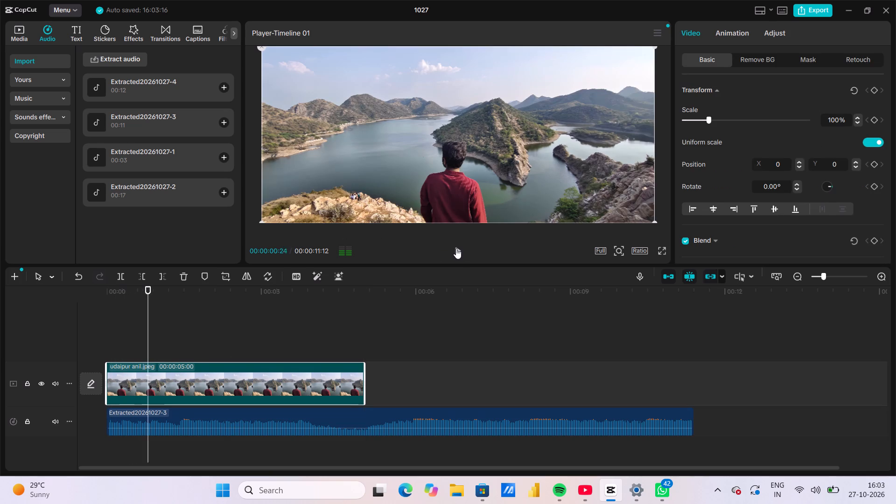
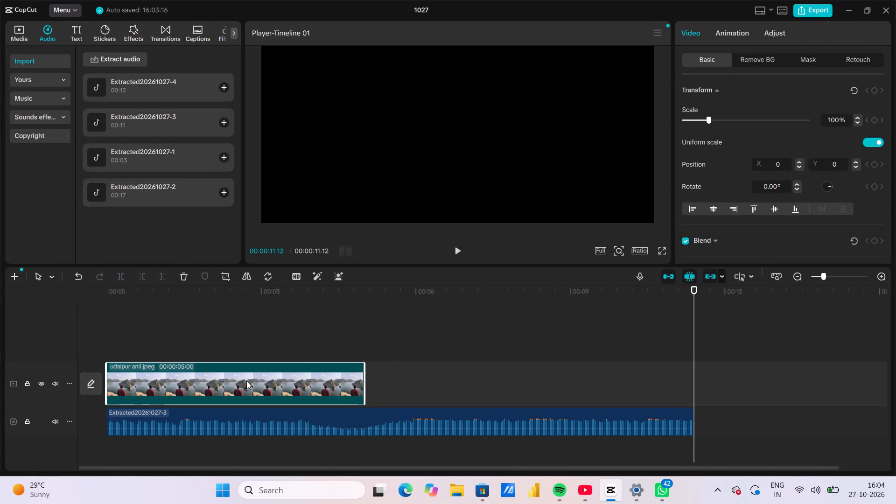
# Replay the timeline to listen again to the 11-second audio clip beneath the Udaipur photo.
pyautogui.click(457, 250)
# Move the playhead back to about 00:00:08:28, over the stretch of audio beyond the Udaipur photo.
pyautogui.moveTo(695, 291); pyautogui.dragTo(567, 289)
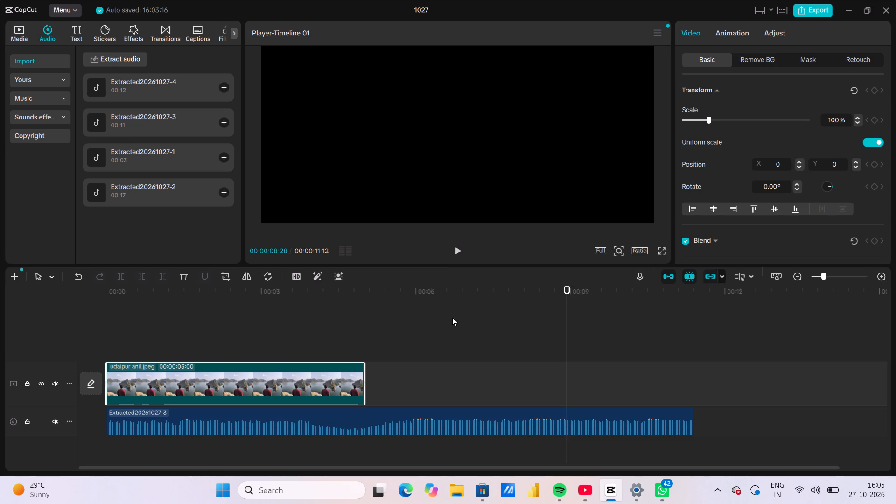
# Play the rest of the 11-second audio clip from 00:00:08:28 to listen to its ending.
pyautogui.click(456, 252)
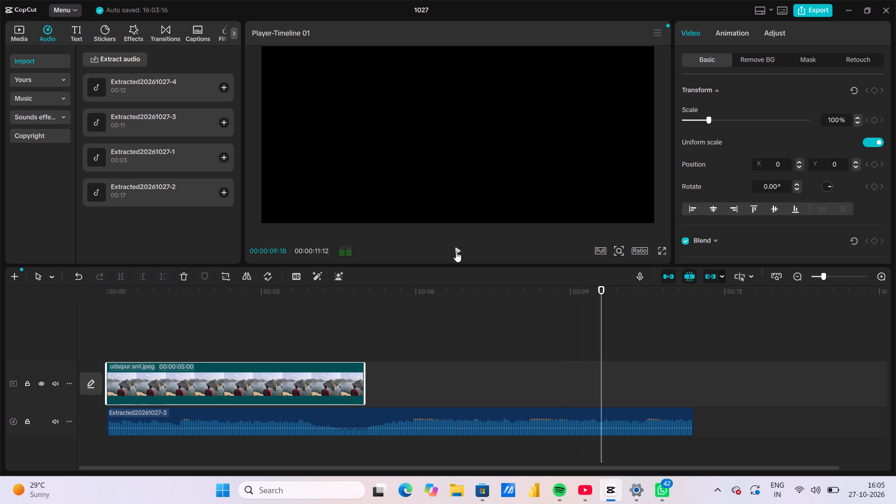
# Display the left and right audio level meters beside the timeline and try to adjust the level there.
pyautogui.click(347, 255)
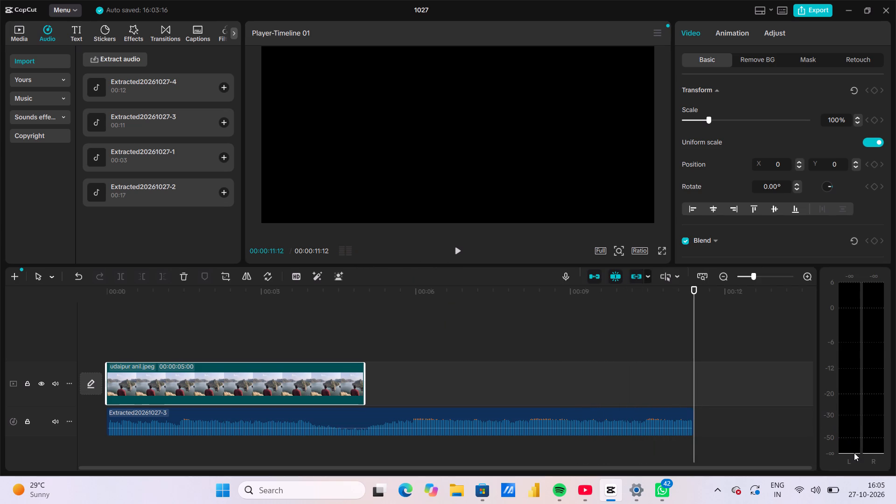
pyautogui.moveTo(854, 452); pyautogui.dragTo(851, 411)
# Replay the last stretch of the audio clip from 00:00:10:01 to check its sound against the level meters.
pyautogui.moveTo(695, 287); pyautogui.dragTo(624, 282)
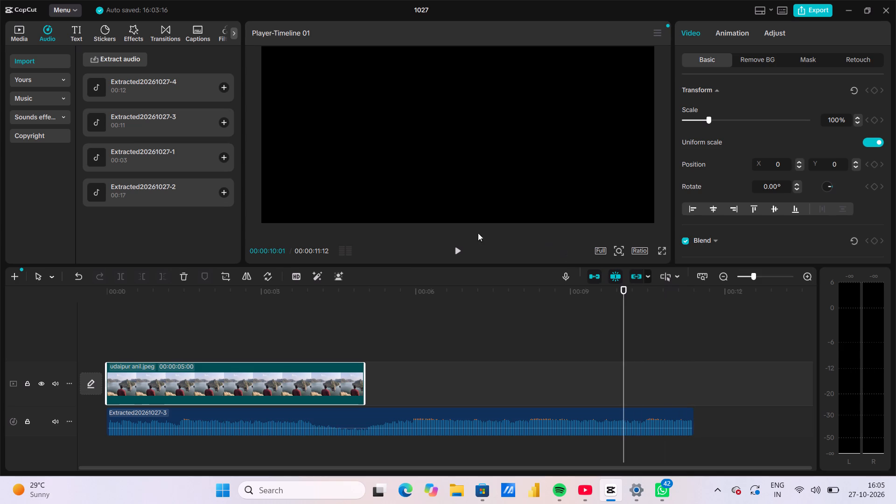
pyautogui.click(454, 249)
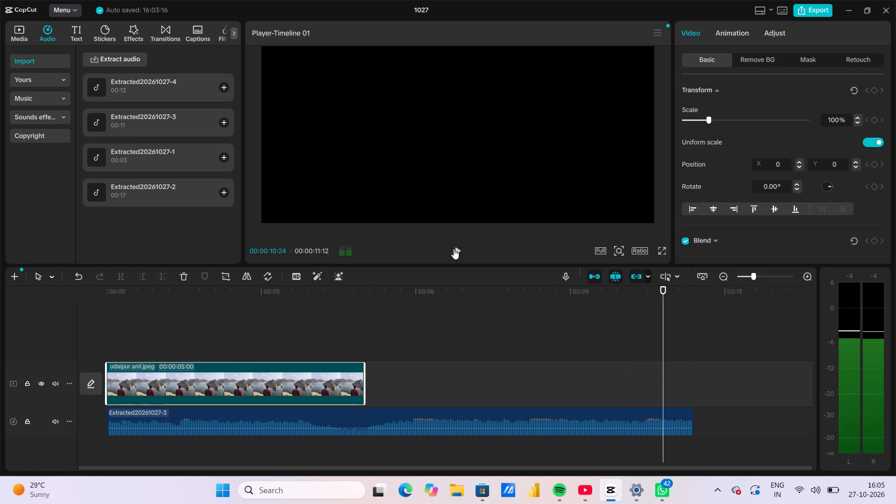
pyautogui.click(454, 249)
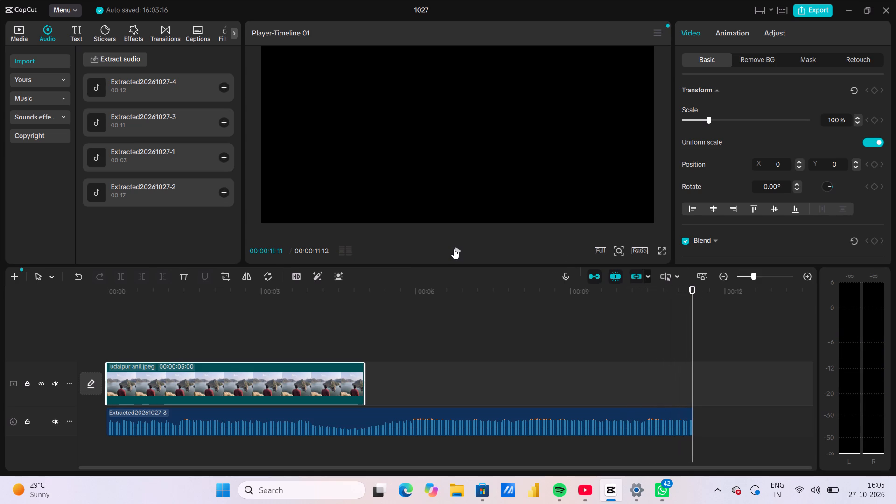
pyautogui.click(576, 362)
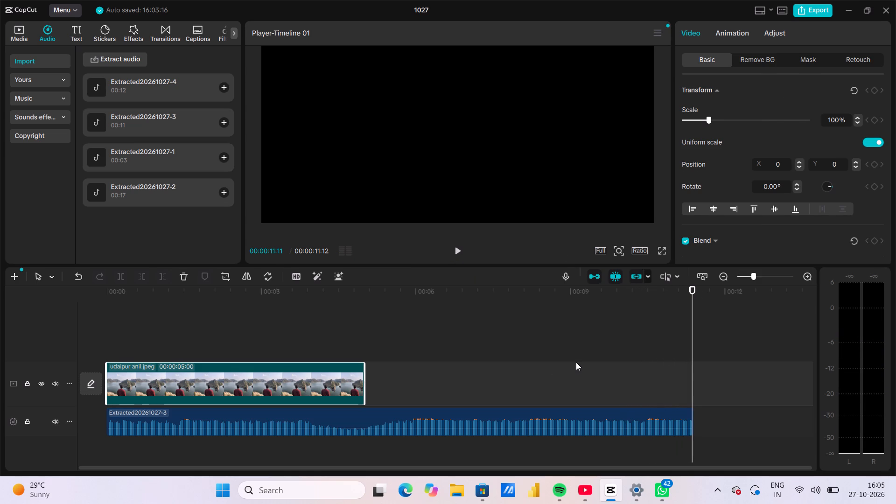
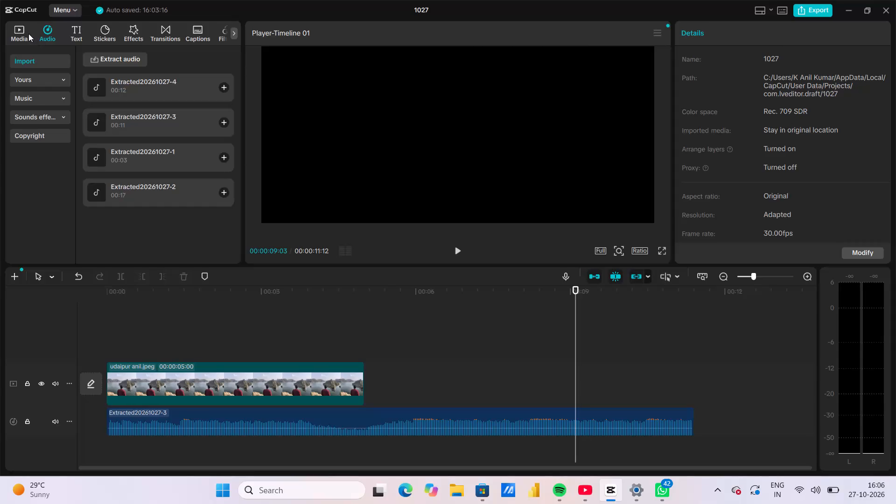
# Return to the project's media collection and start importing more media into project 1027.
pyautogui.click(28, 34)
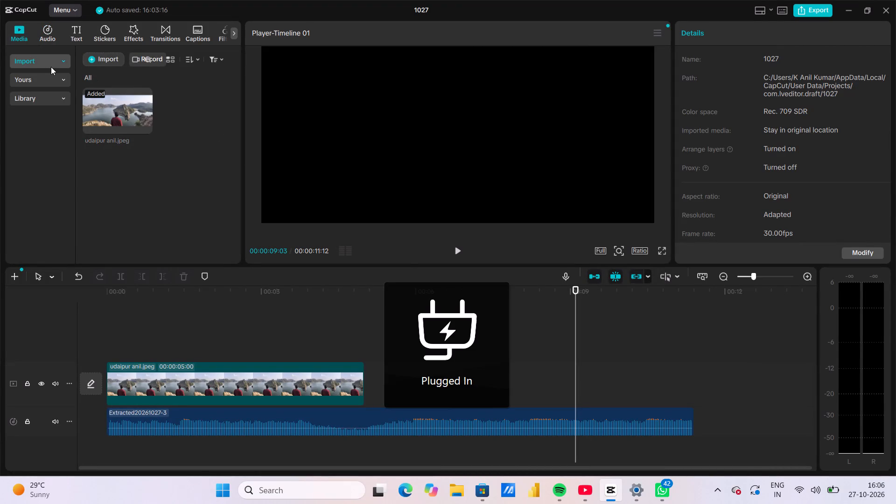
pyautogui.click(93, 61)
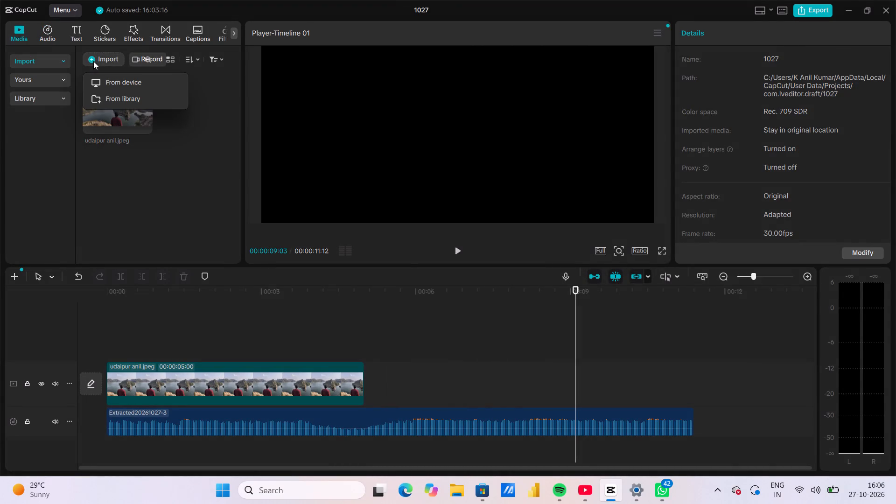
# Import the "anil udaipur vedio" MP4 file from the Downloads folder into the project media.
pyautogui.click(127, 83)
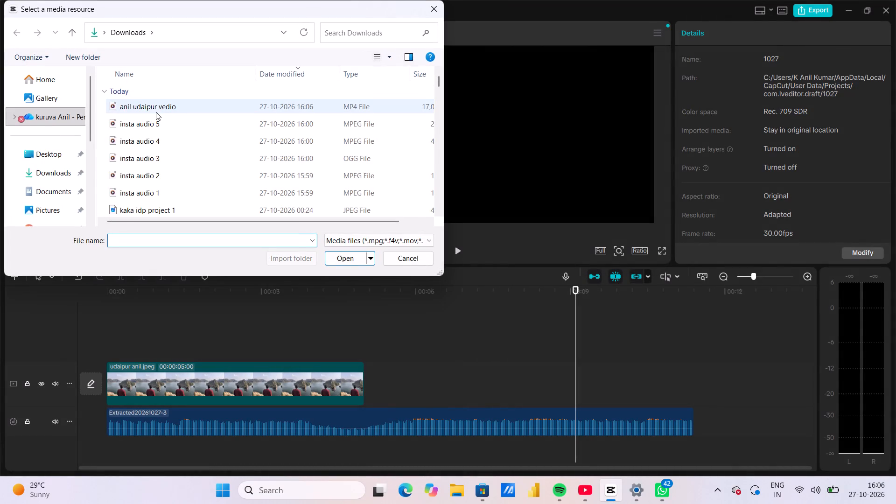
pyautogui.click(156, 112)
pyautogui.click(336, 256)
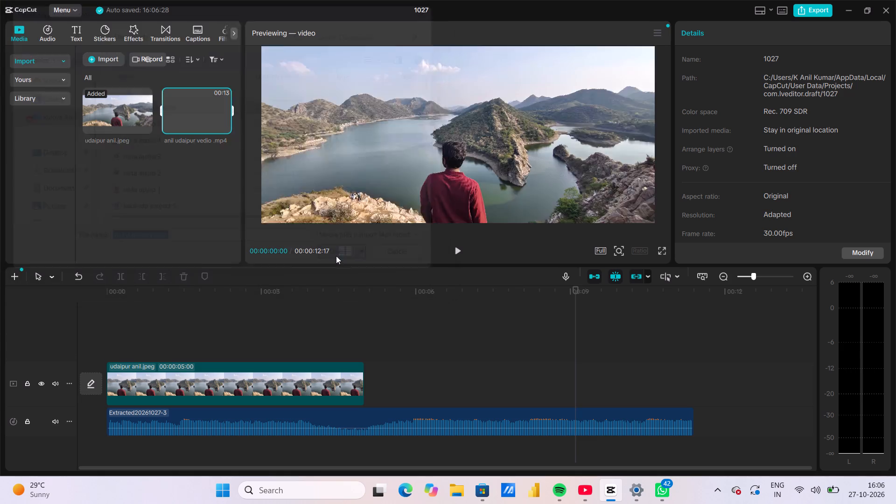
# Delete the Udaipur photo clip from the timeline.
pyautogui.click(295, 380)
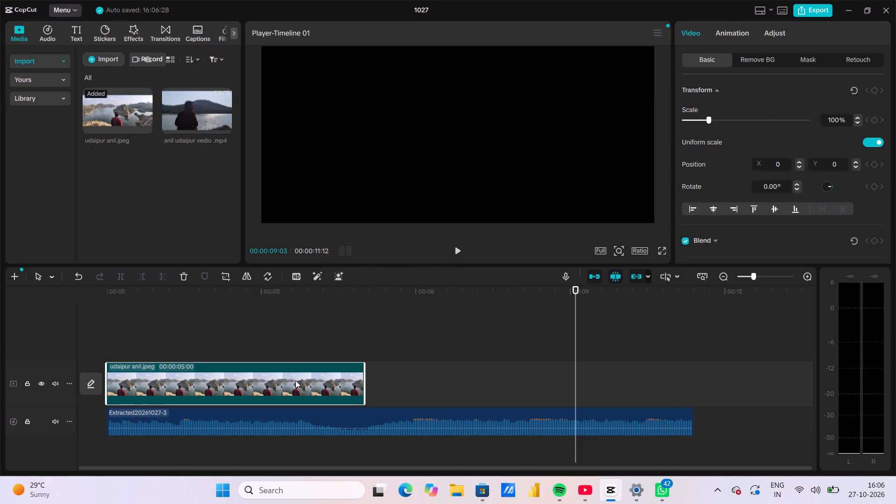
pyautogui.press('Delete')
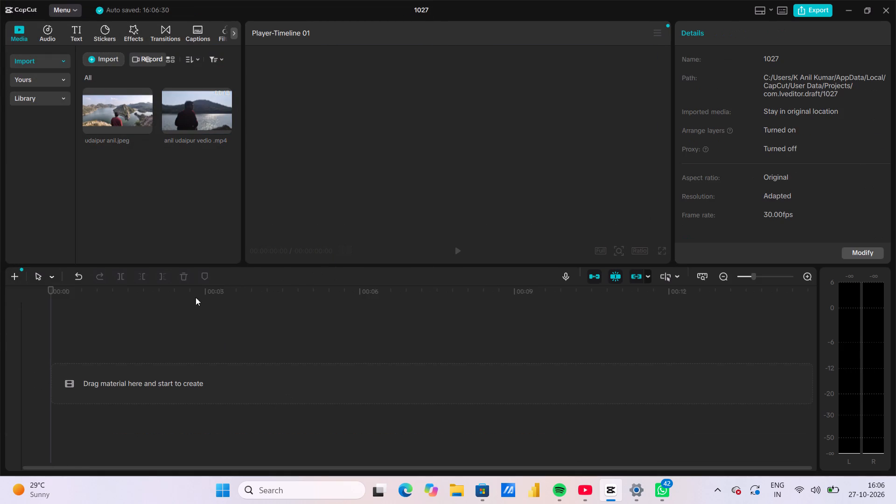
# Add the imported Udaipur MP4 video to the empty timeline.
pyautogui.click(188, 125)
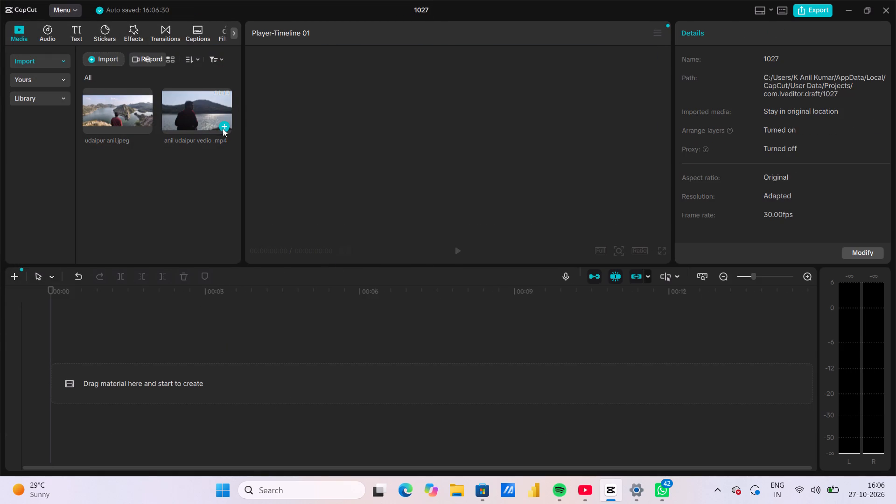
pyautogui.click(223, 126)
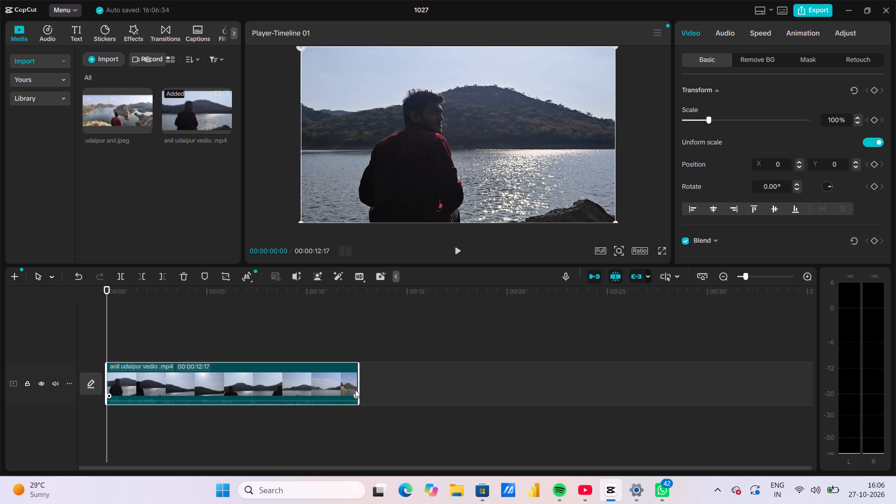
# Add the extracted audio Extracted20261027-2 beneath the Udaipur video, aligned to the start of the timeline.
pyautogui.click(43, 40)
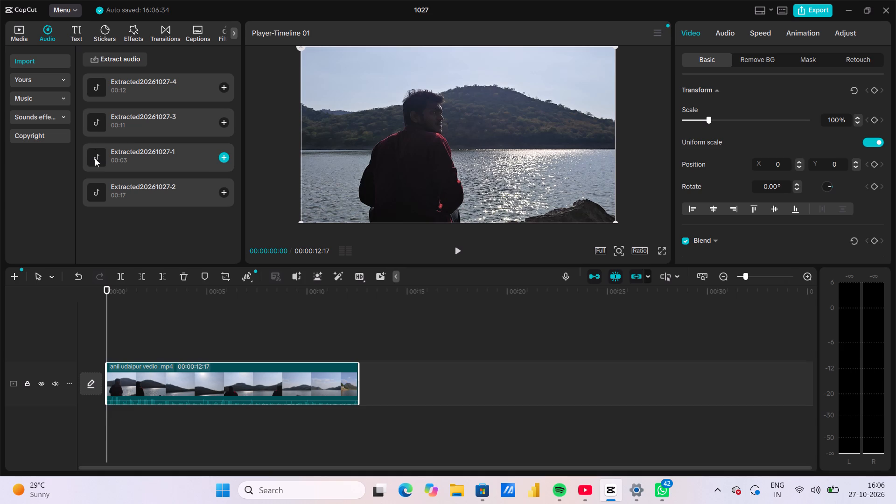
pyautogui.click(91, 121)
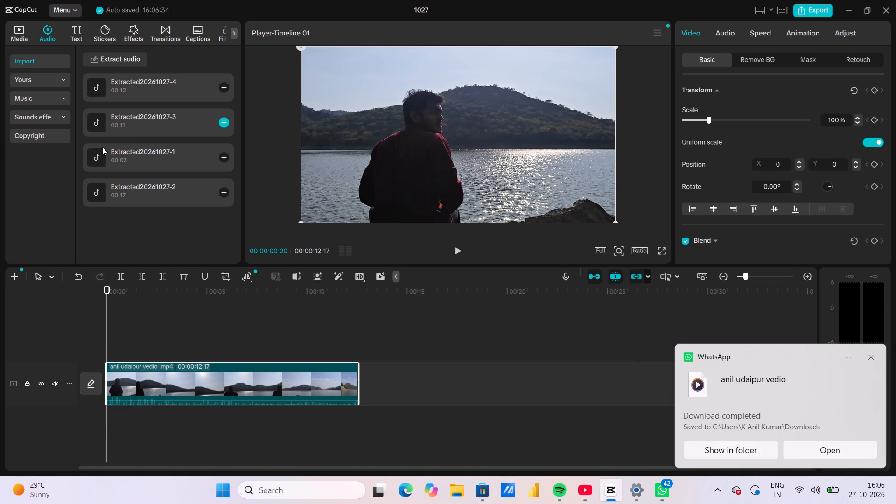
pyautogui.click(100, 189)
pyautogui.moveTo(131, 194); pyautogui.dragTo(167, 413)
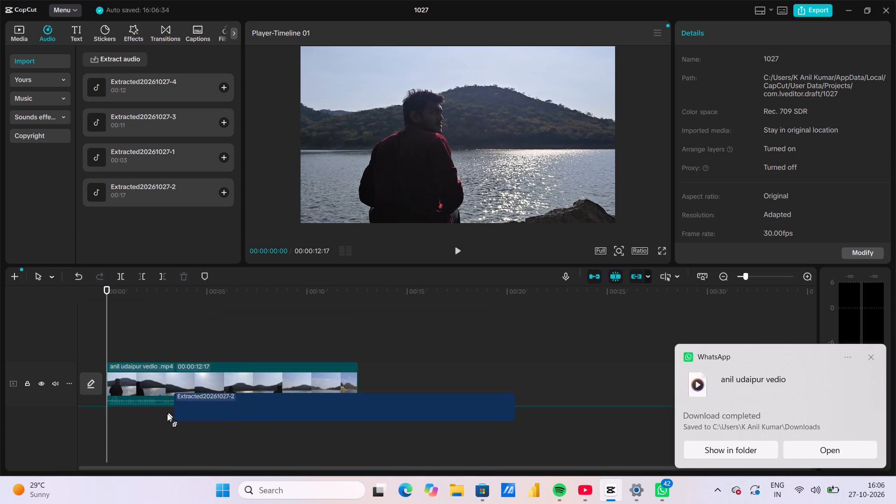
pyautogui.moveTo(167, 413); pyautogui.dragTo(81, 435)
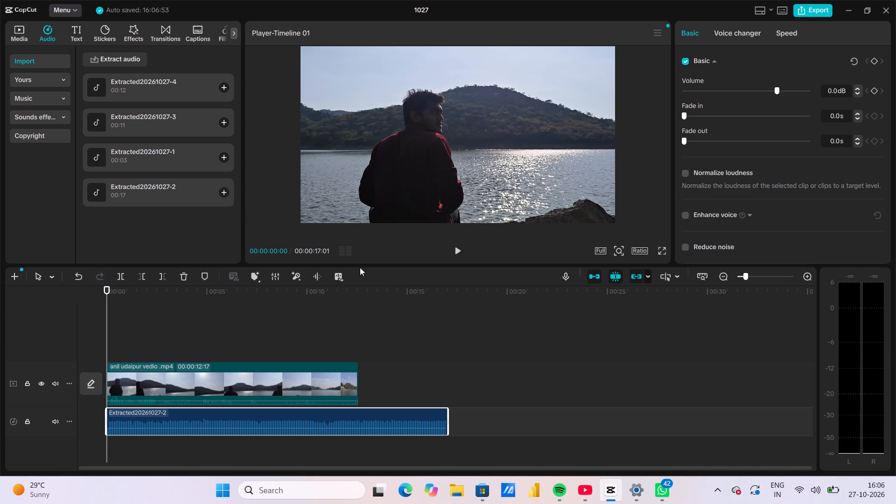
# Play the timeline from the start to preview the Udaipur video with the added audio.
pyautogui.click(459, 258)
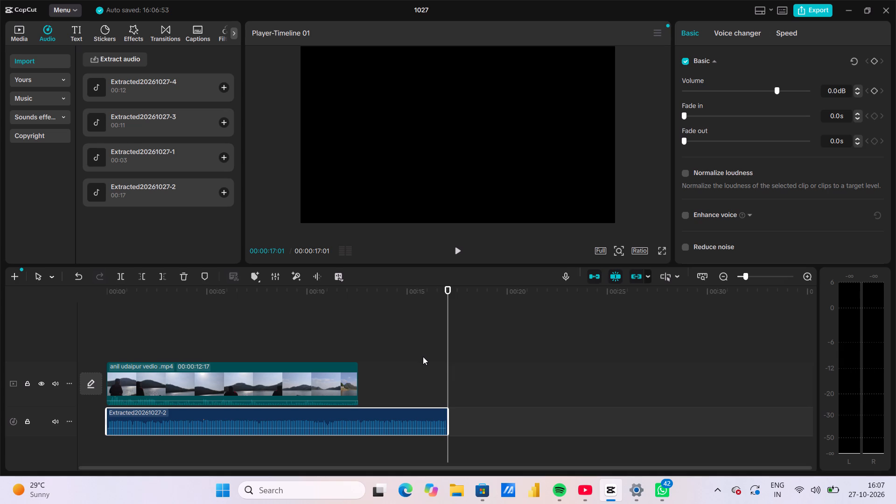
# Slow the Udaipur video clip to a standard speed of 0.76x, bringing its length close to the audio clip beneath it.
pyautogui.click(329, 384)
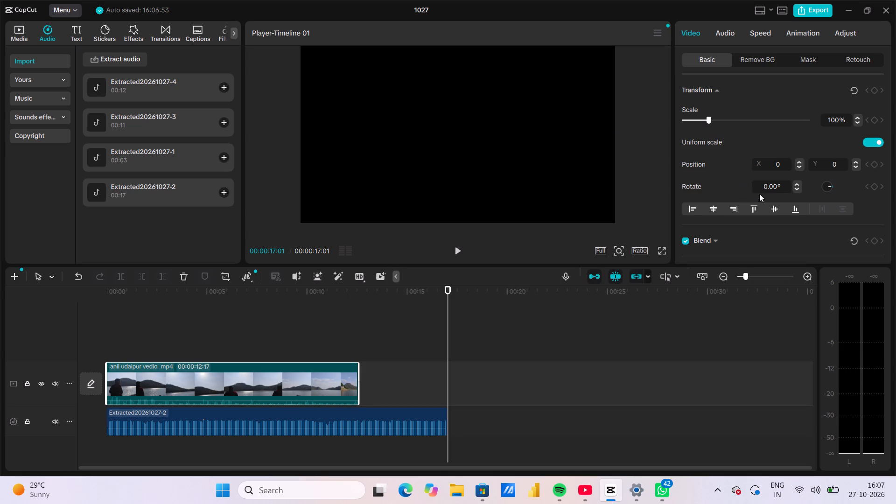
pyautogui.click(755, 32)
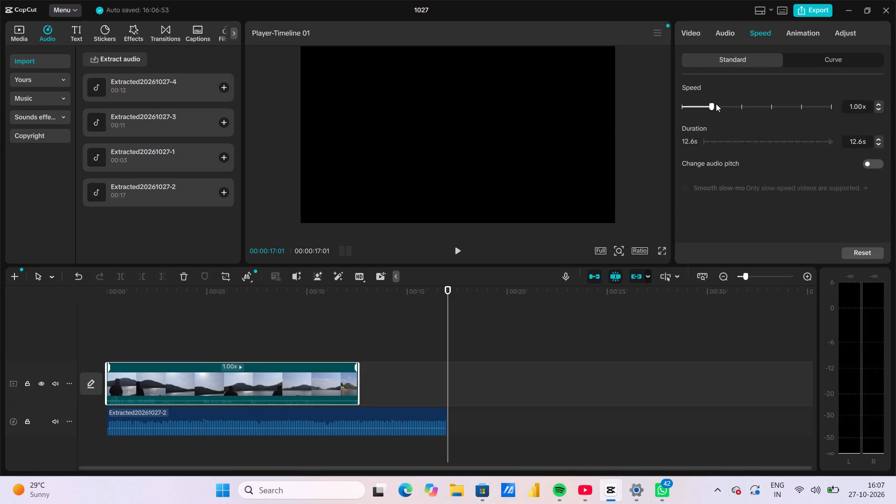
pyautogui.moveTo(709, 108); pyautogui.dragTo(699, 108)
pyautogui.moveTo(699, 108); pyautogui.dragTo(700, 108)
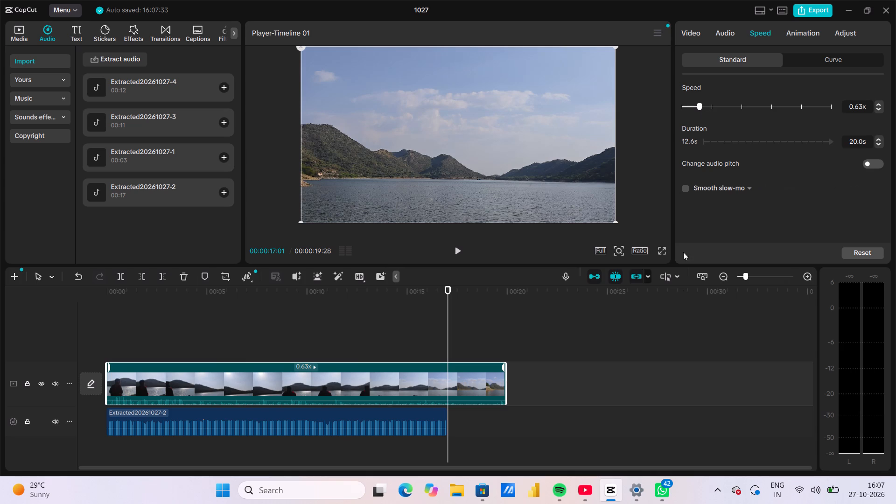
pyautogui.click(704, 108)
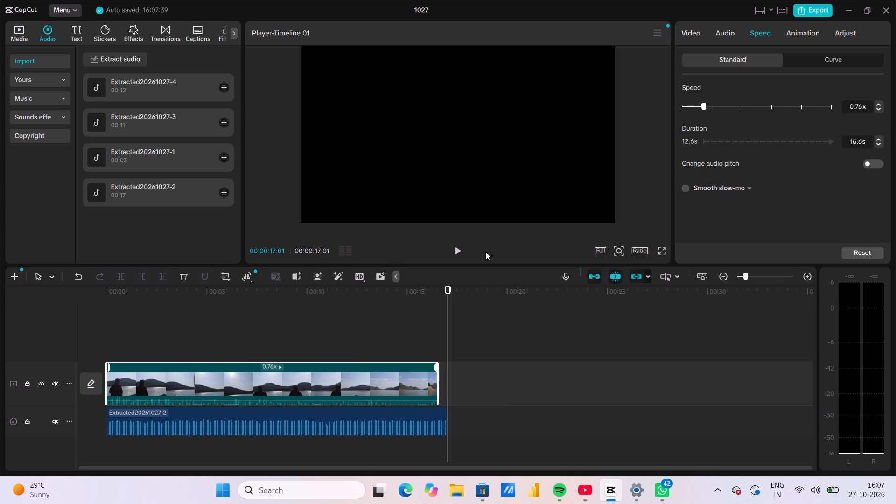
# Play the timeline from the start, pausing and resuming, to check the slowed Udaipur video against the audio beneath it.
pyautogui.click(459, 252)
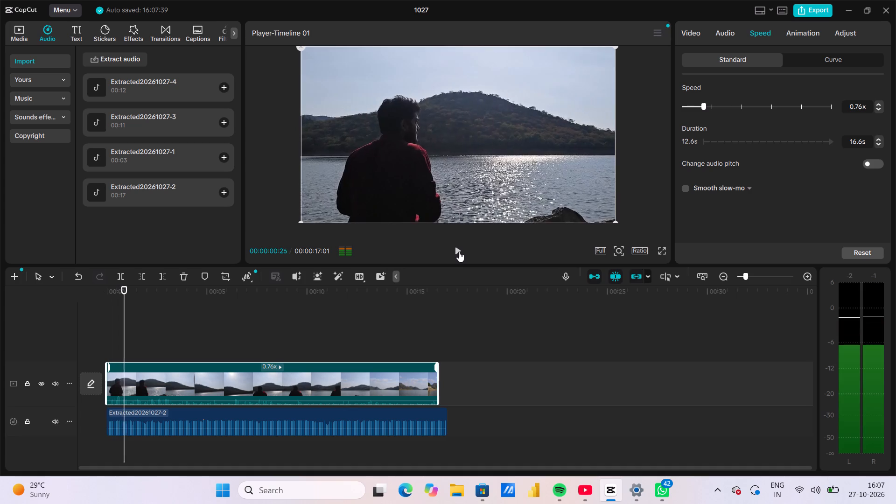
pyautogui.click(459, 252)
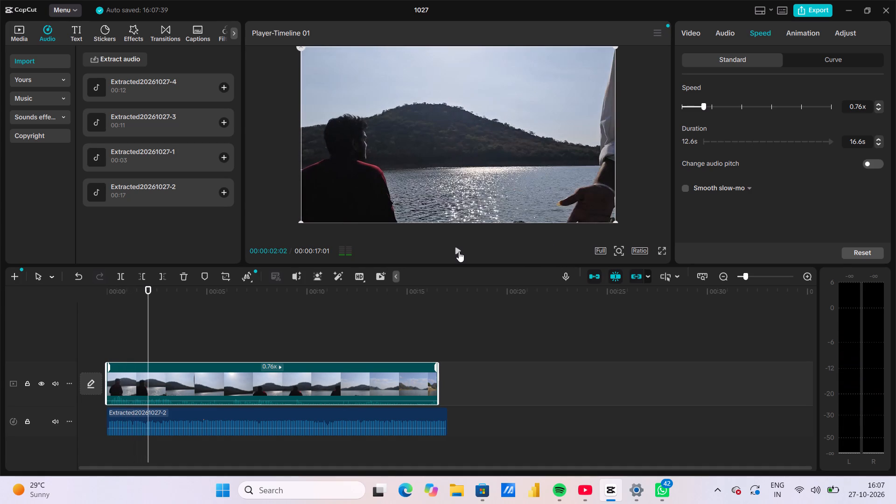
pyautogui.click(459, 252)
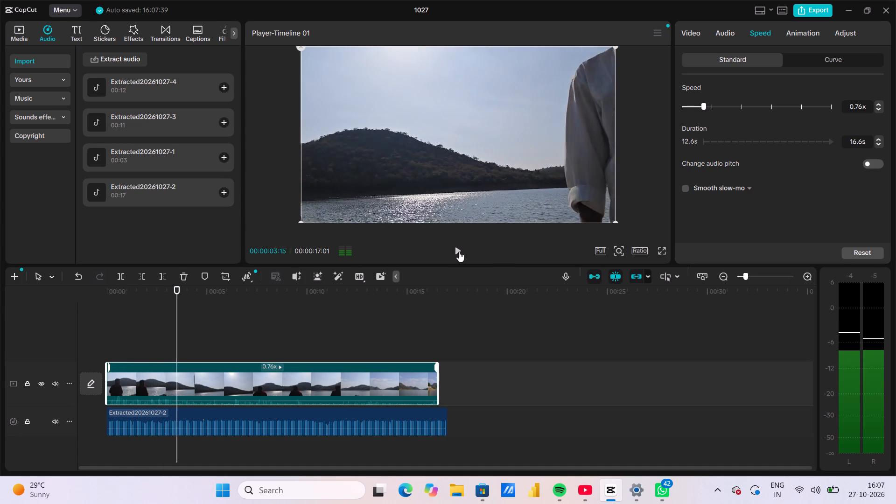
pyautogui.click(459, 252)
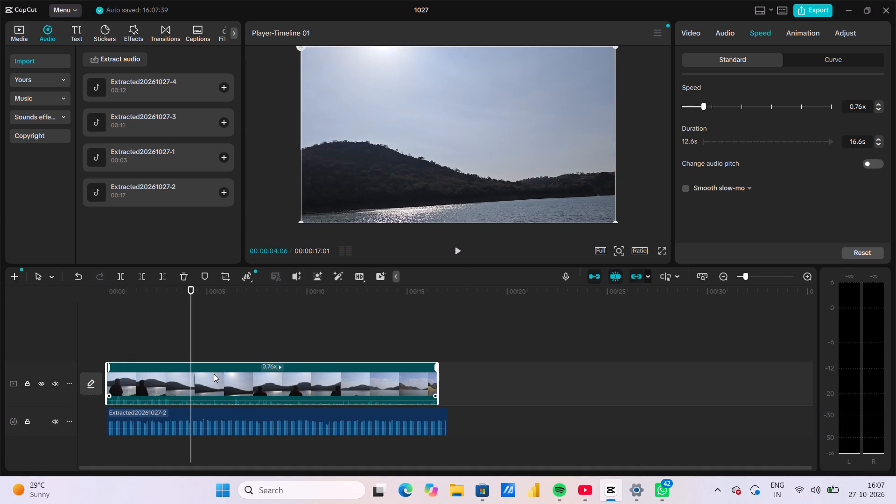
pyautogui.click(461, 254)
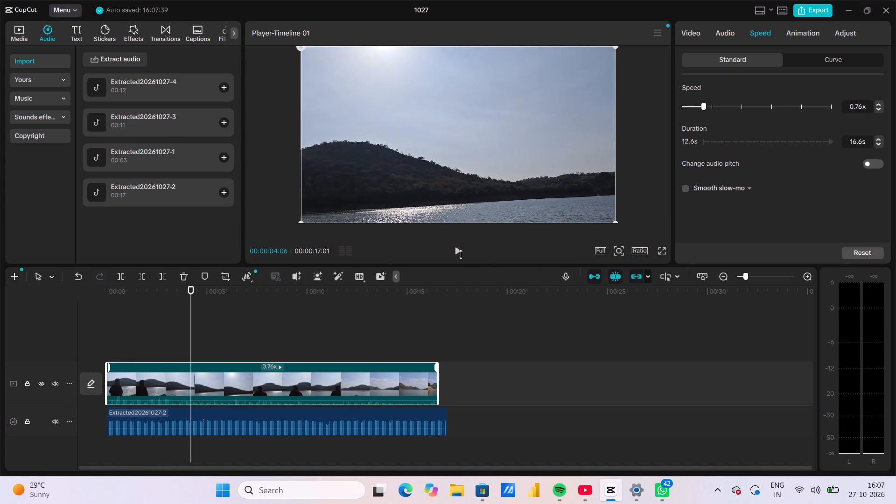
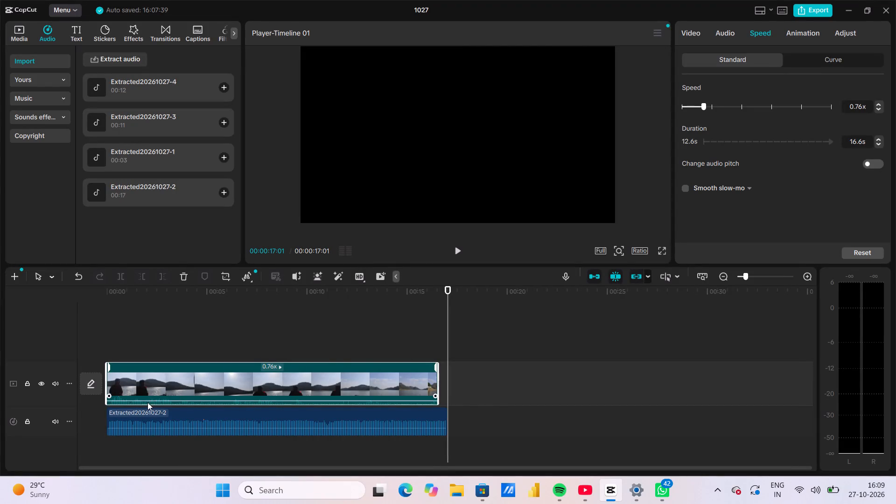
# Replay the timeline against the audio and pause at 00:00:04:19 in the Udaipur clip.
pyautogui.click(460, 248)
pyautogui.click(460, 248)
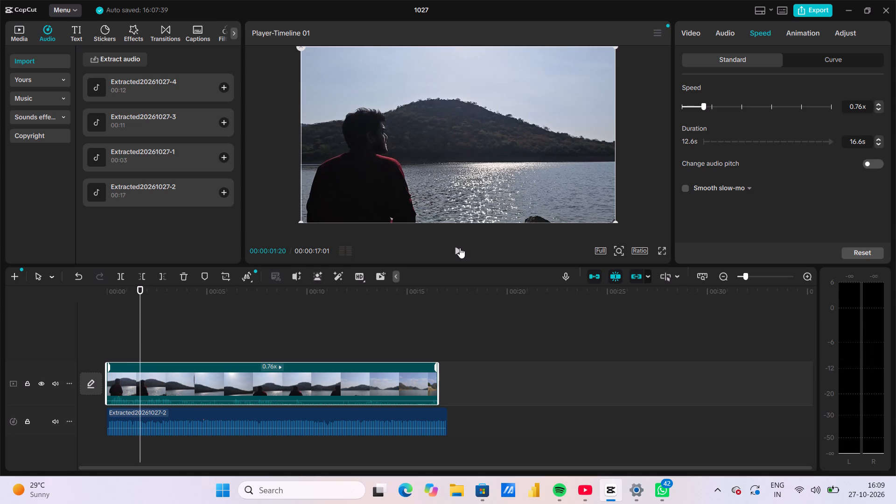
pyautogui.click(460, 248)
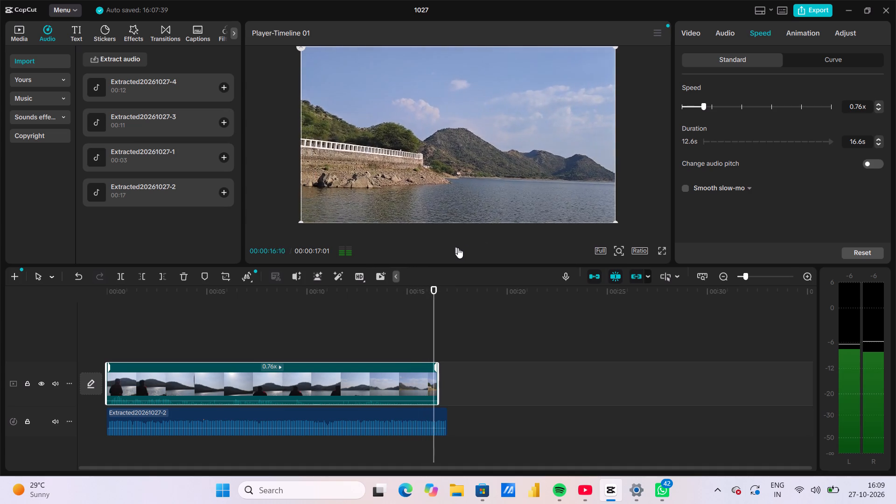
pyautogui.click(458, 248)
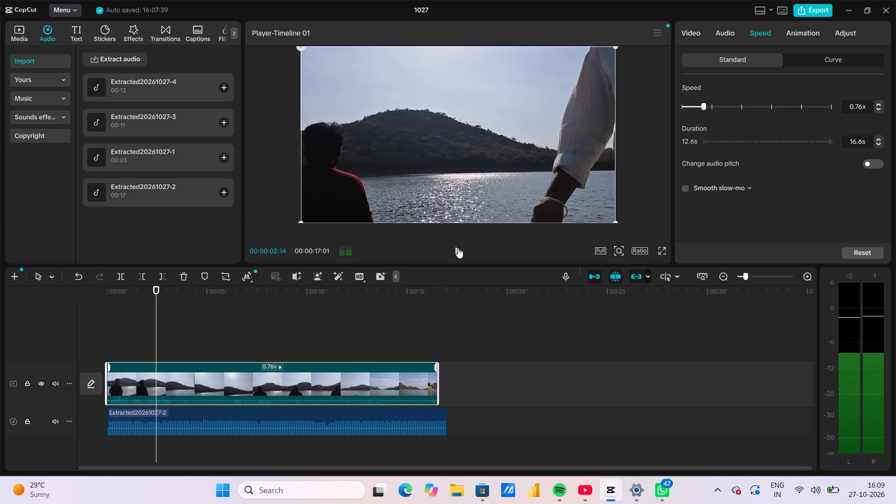
pyautogui.click(458, 248)
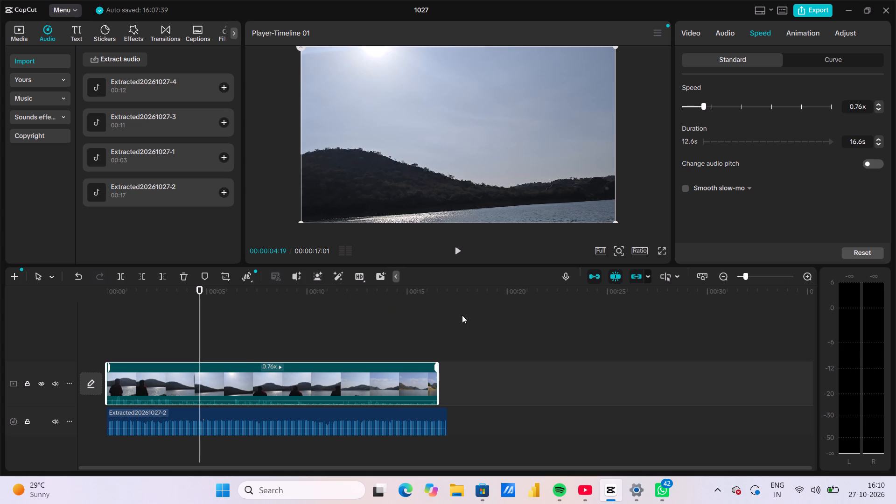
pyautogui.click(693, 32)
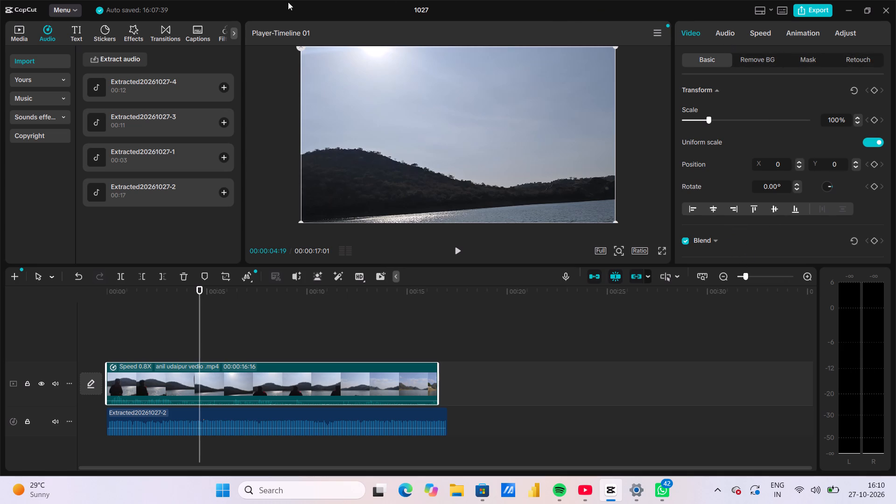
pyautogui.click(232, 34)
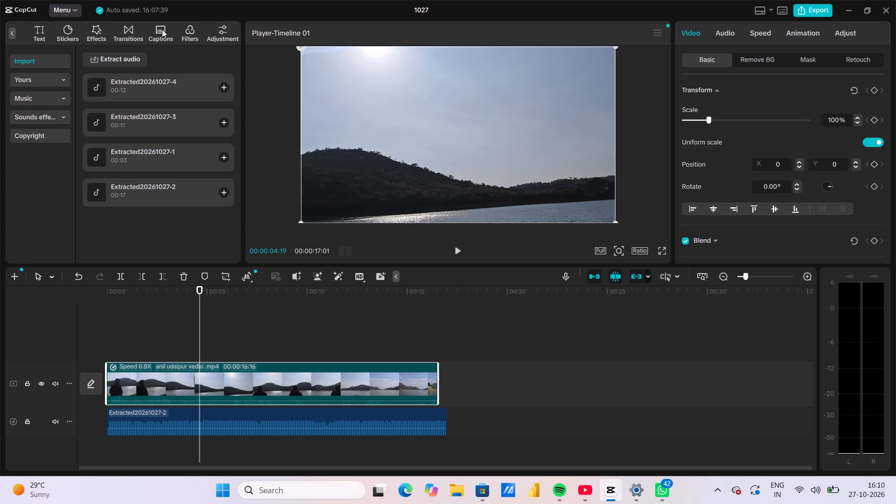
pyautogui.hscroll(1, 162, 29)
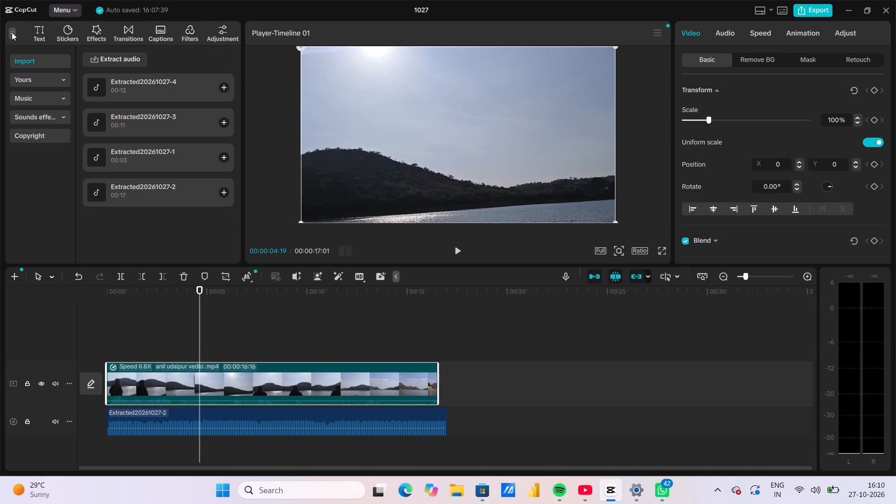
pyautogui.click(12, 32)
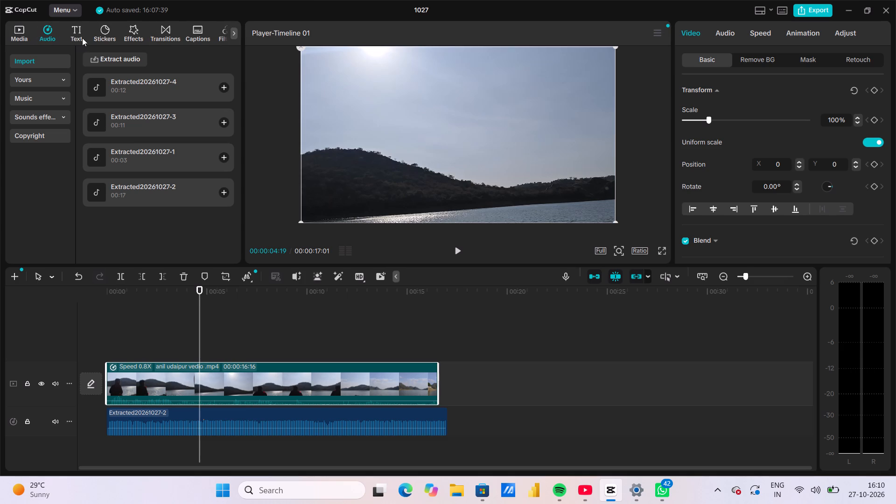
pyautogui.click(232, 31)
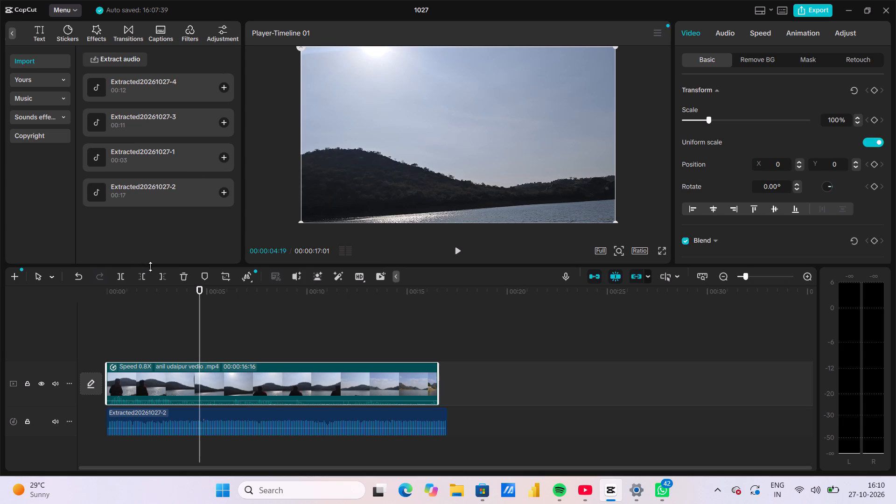
# Split the Udaipur video clip at 00:00:04:19.
pyautogui.click(126, 278)
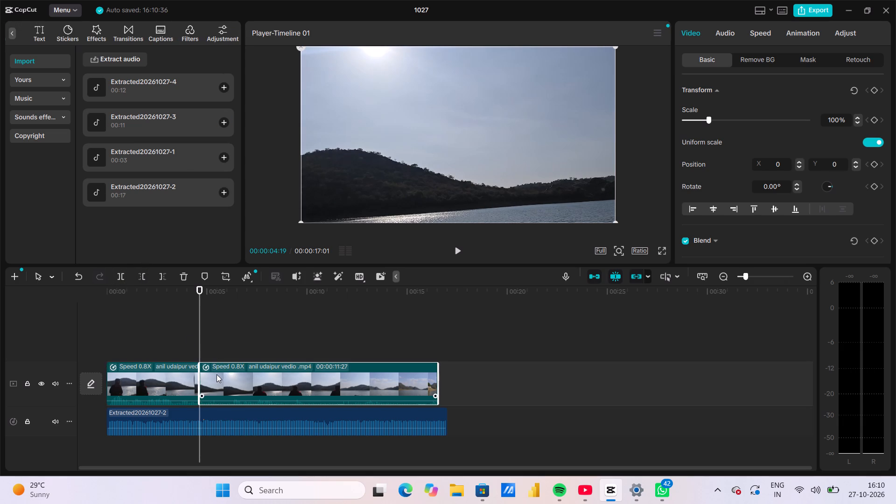
# Play back the two Udaipur segments, pausing and replaying from the start, to judge where the first one should end.
pyautogui.click(457, 250)
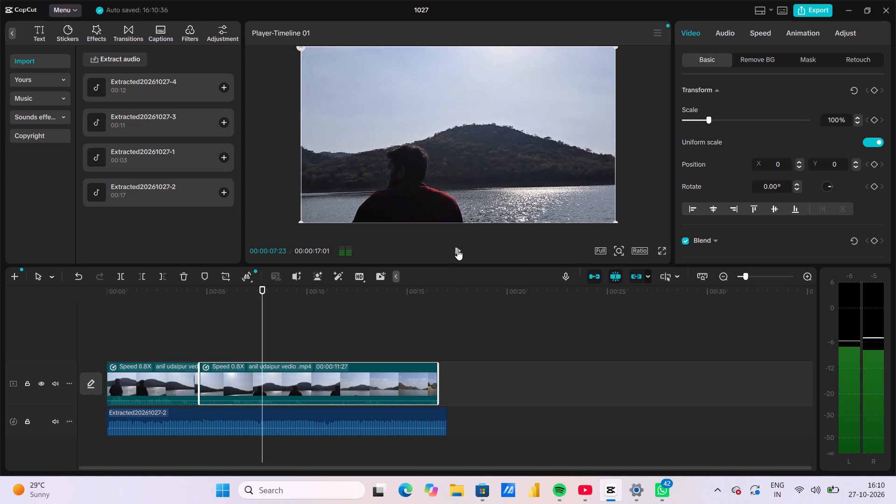
pyautogui.click(457, 250)
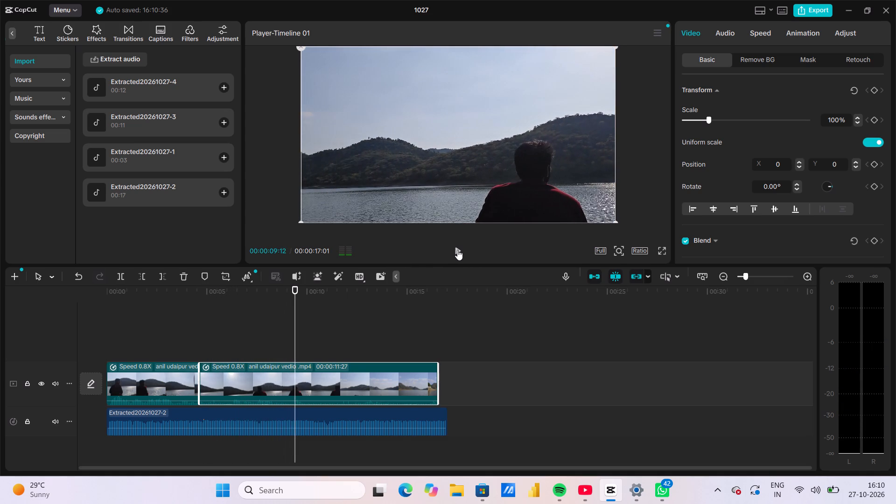
pyautogui.click(167, 391)
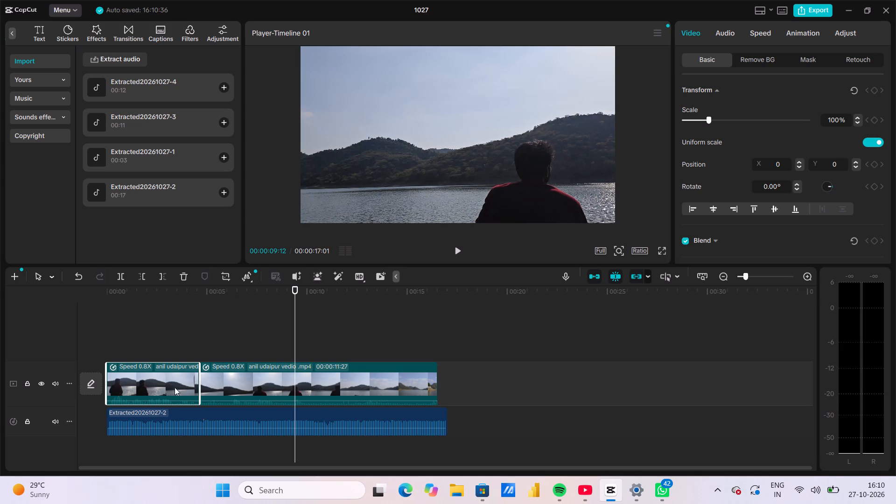
pyautogui.click(462, 254)
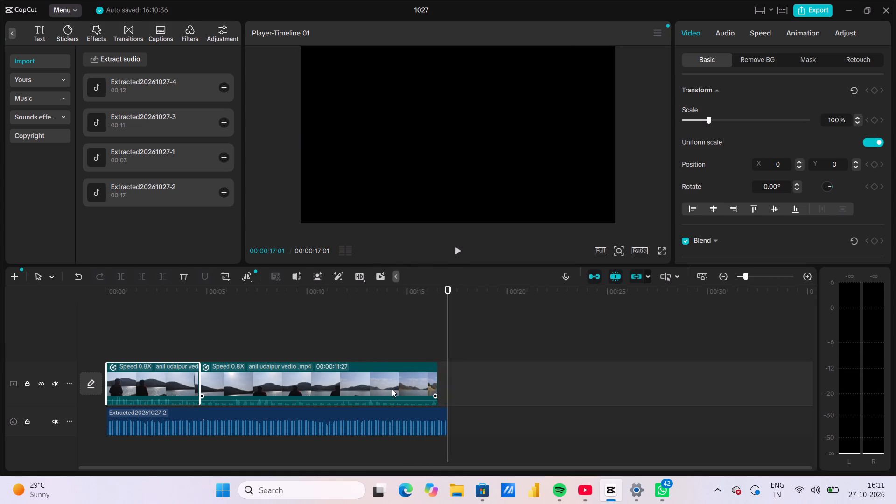
pyautogui.click(459, 246)
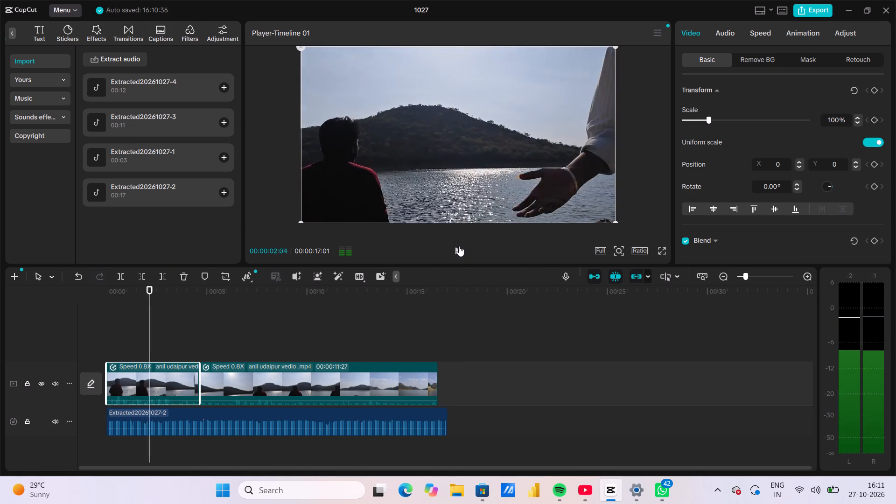
pyautogui.click(459, 246)
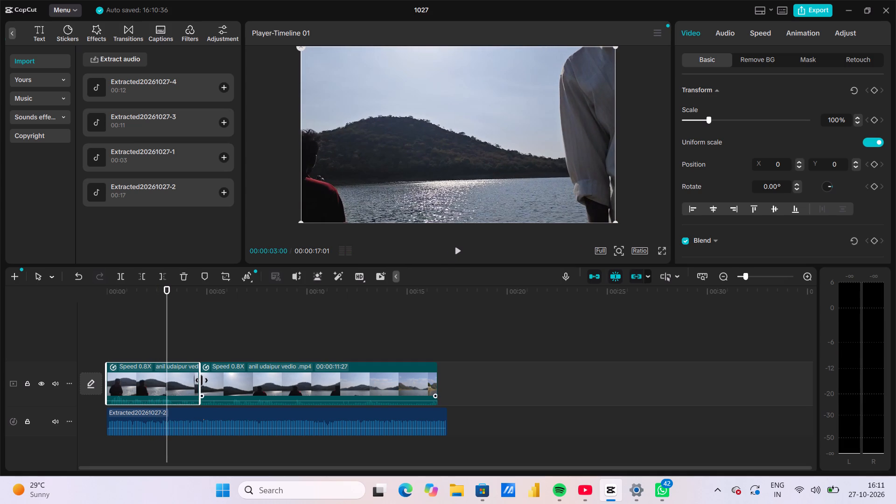
# Trim the end of the first Udaipur segment back so that it lasts about 1.1 s.
pyautogui.moveTo(199, 379); pyautogui.dragTo(154, 372)
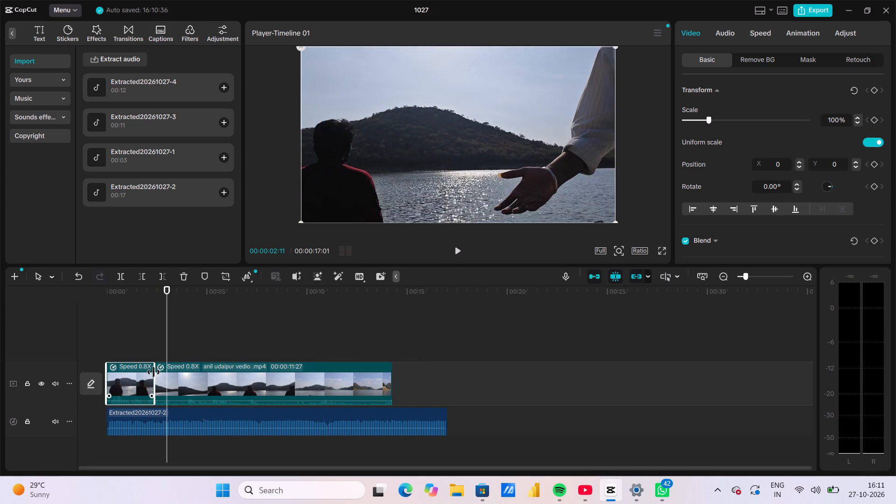
pyautogui.moveTo(154, 372); pyautogui.dragTo(137, 373)
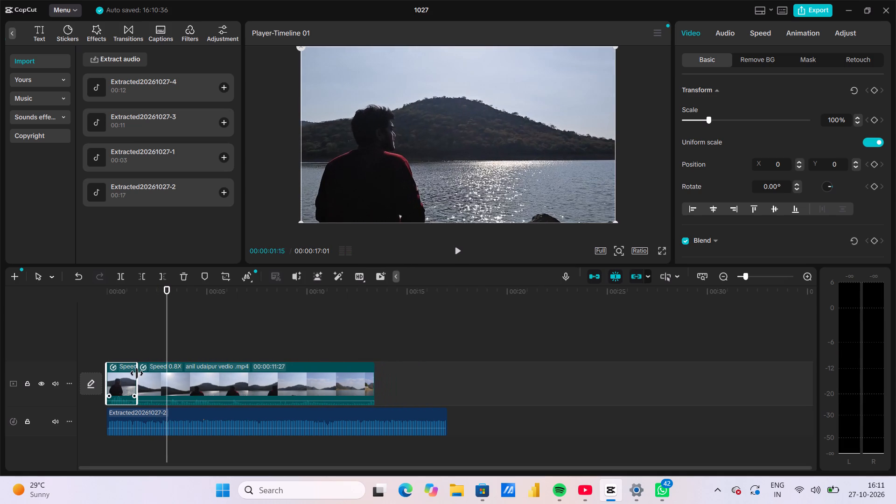
pyautogui.moveTo(137, 373); pyautogui.dragTo(138, 374)
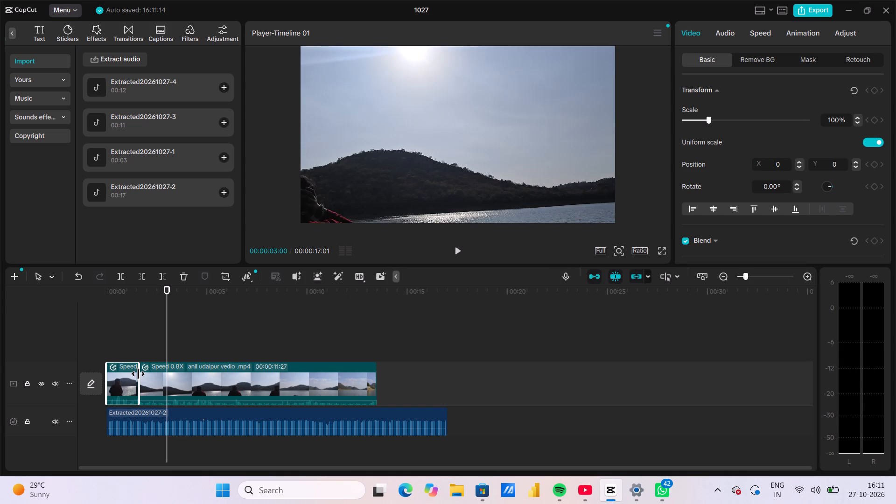
pyautogui.click(138, 380)
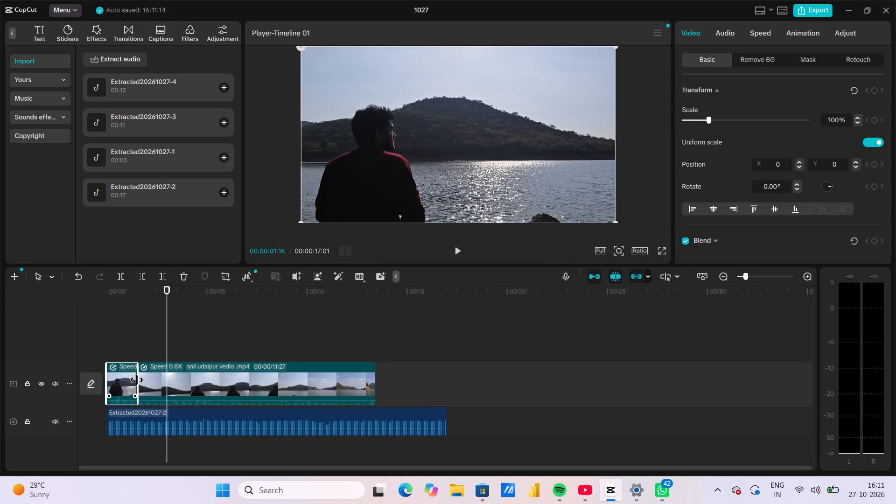
pyautogui.moveTo(135, 380); pyautogui.dragTo(128, 378)
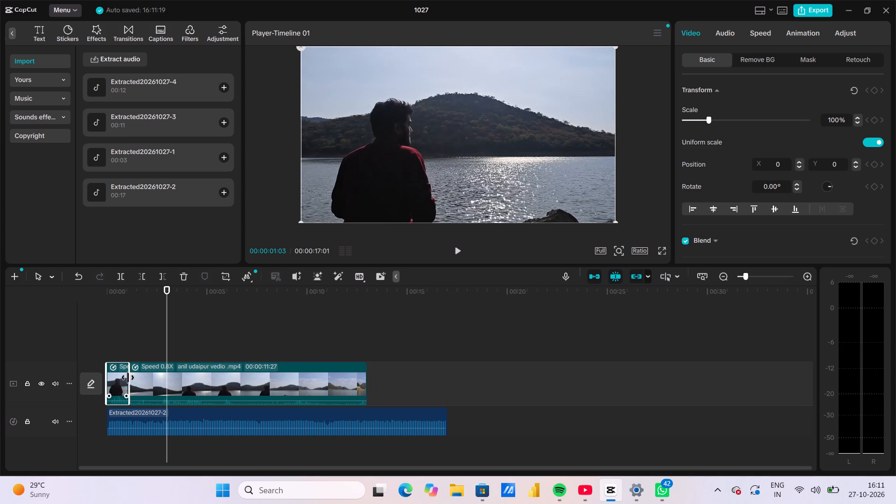
pyautogui.moveTo(128, 378); pyautogui.dragTo(128, 377)
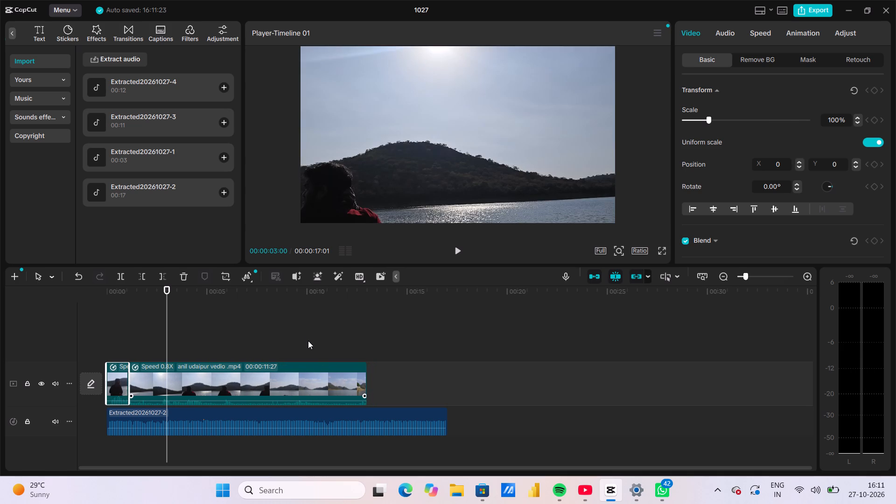
# Play the shortened sequence from the start to check the cut between the first and second Udaipur segments.
pyautogui.click(303, 329)
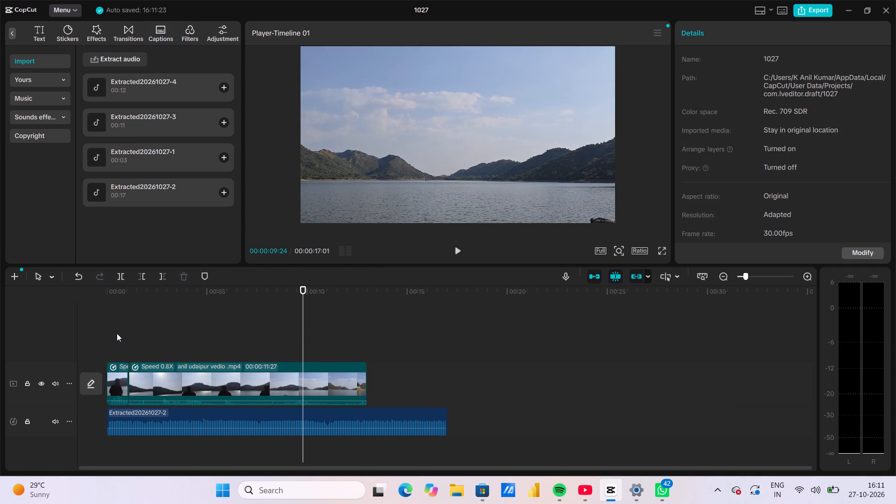
pyautogui.click(117, 333)
pyautogui.click(109, 329)
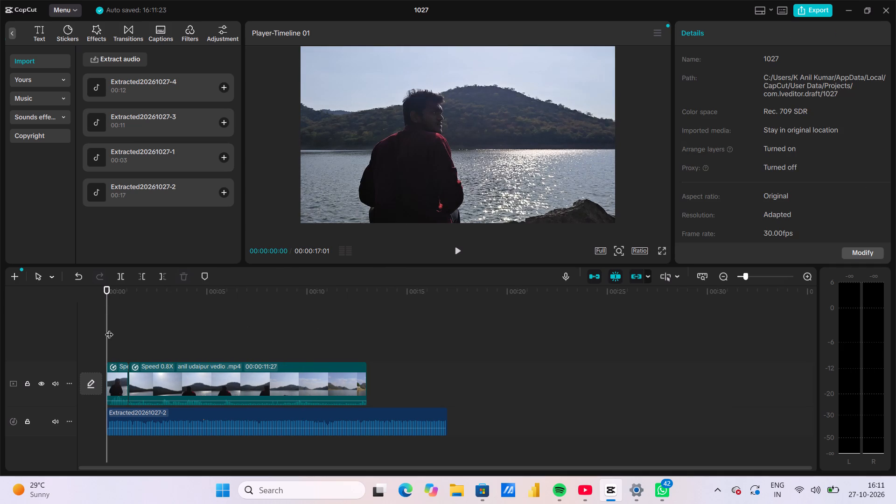
pyautogui.click(457, 248)
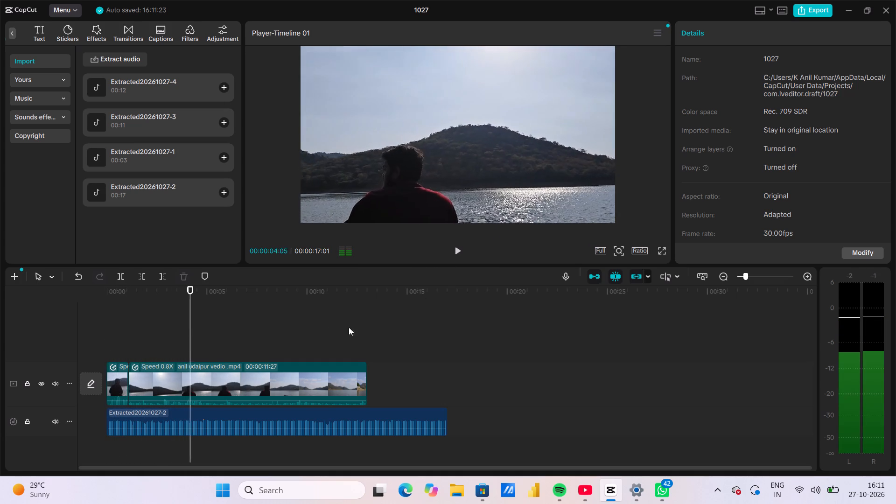
pyautogui.click(148, 379)
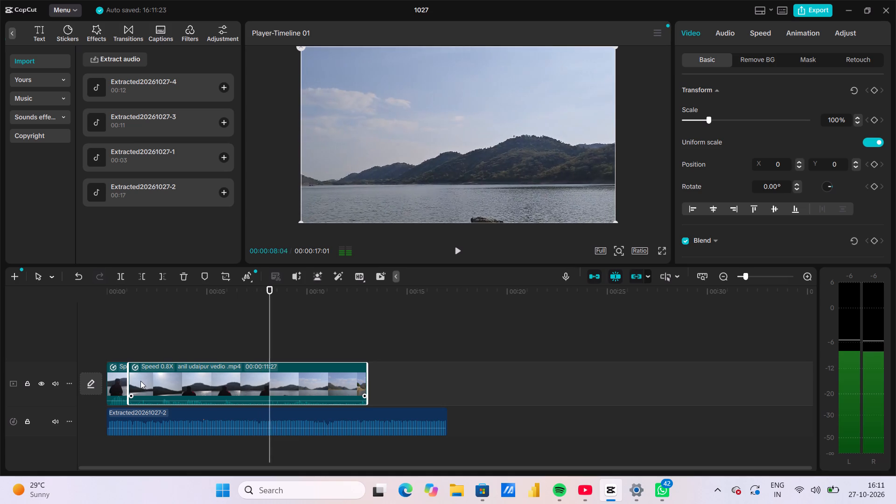
pyautogui.click(152, 379)
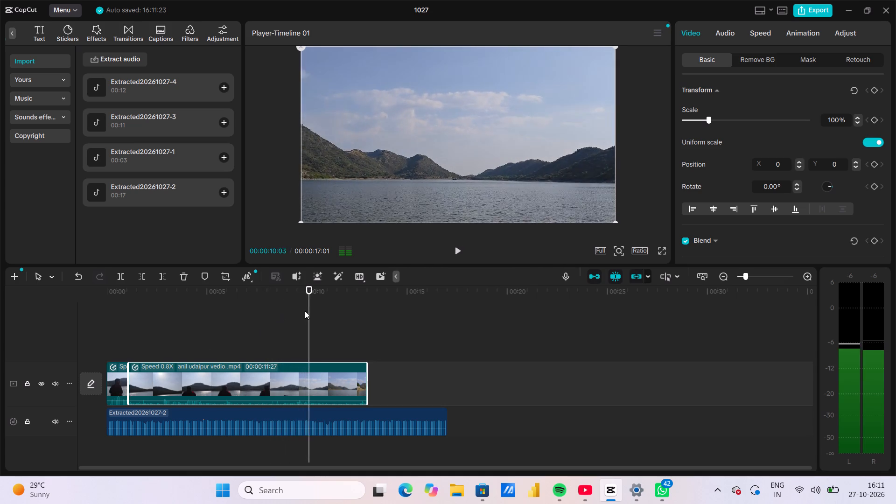
# Split the second Udaipur segment at 00:00:02:23 and delete the portion before the cut.
pyautogui.click(316, 310)
pyautogui.click(176, 318)
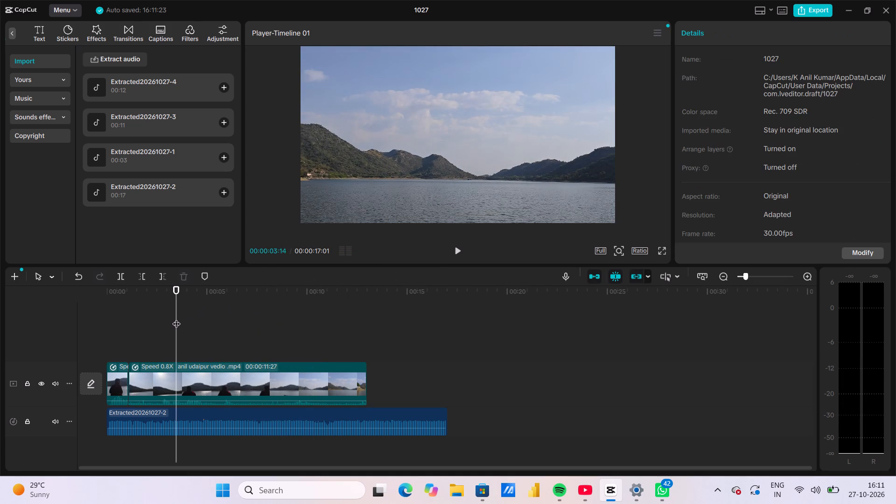
pyautogui.click(162, 313)
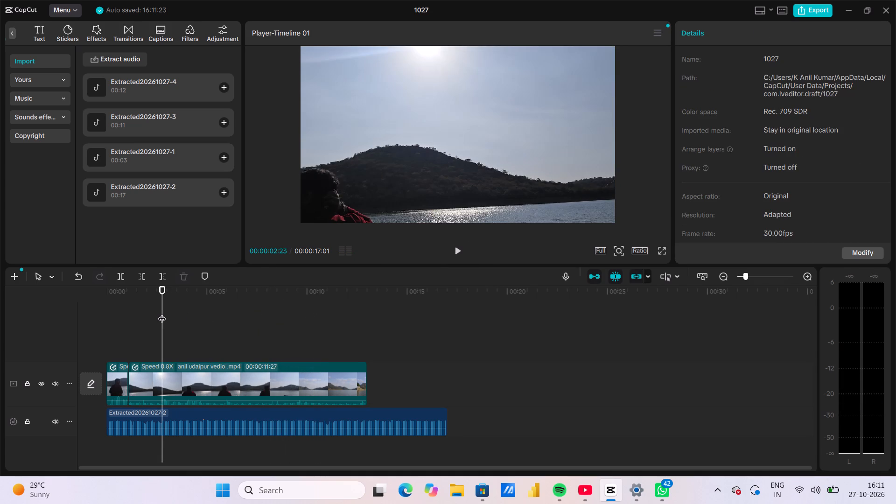
pyautogui.click(121, 271)
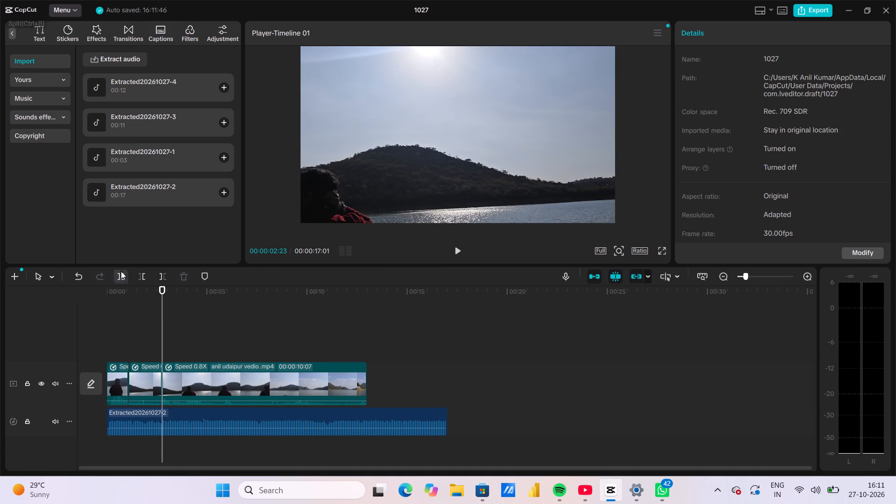
pyautogui.click(142, 381)
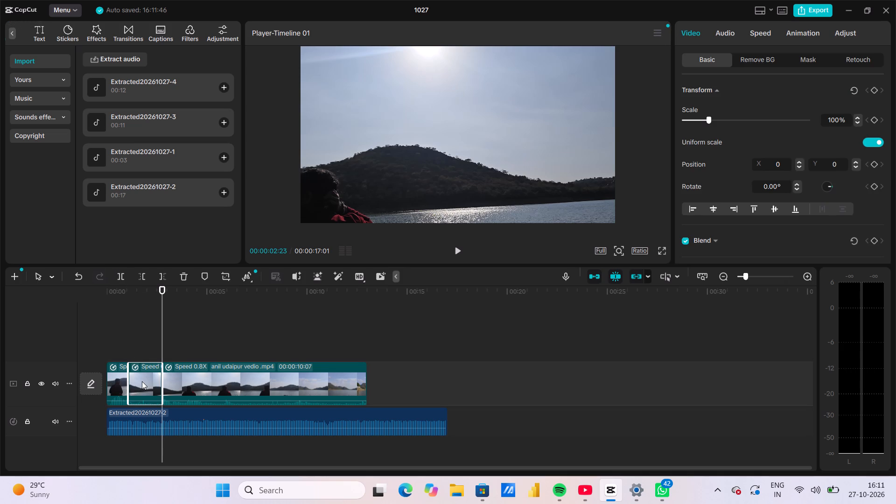
pyautogui.press('Delete')
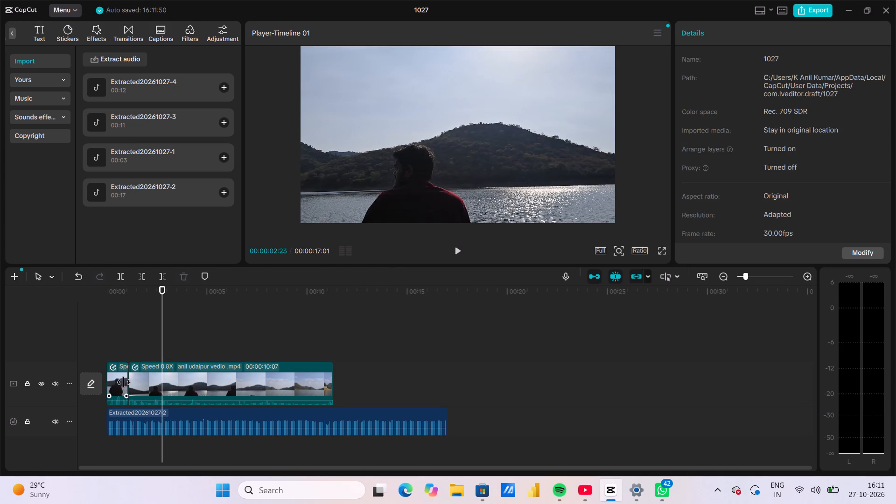
# Slow the short first Udaipur segment to a standard speed of 0.54x.
pyautogui.click(124, 382)
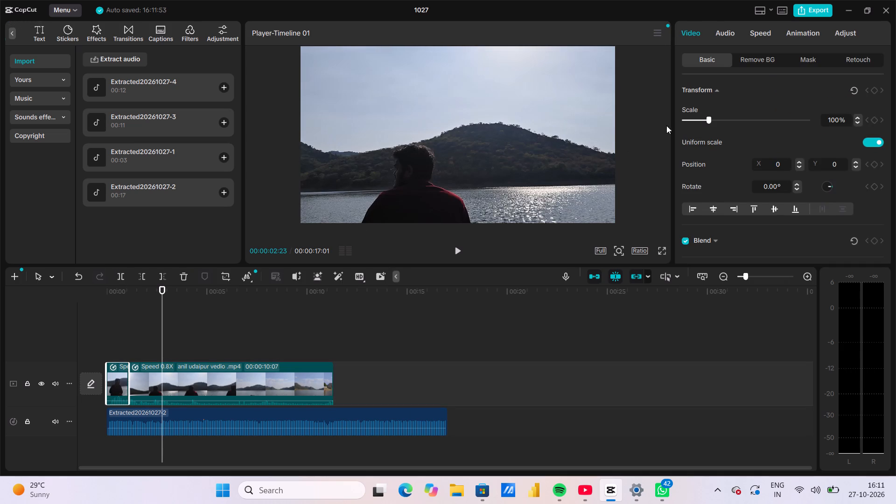
pyautogui.click(762, 28)
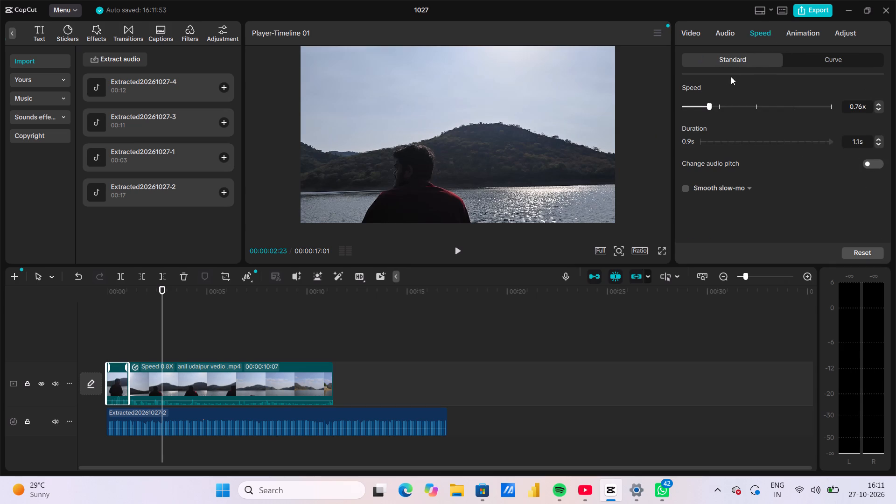
pyautogui.click(700, 107)
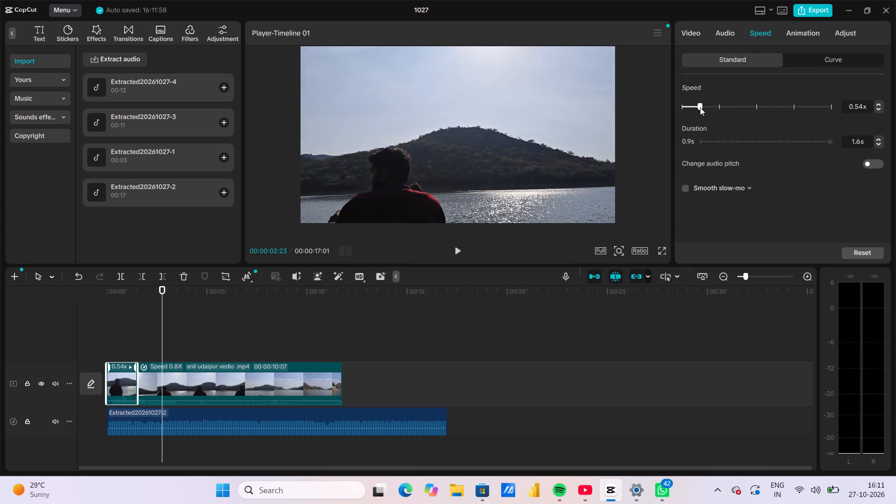
# Play the sequence from the start to review the slowed first Udaipur segment against the audio.
pyautogui.click(627, 340)
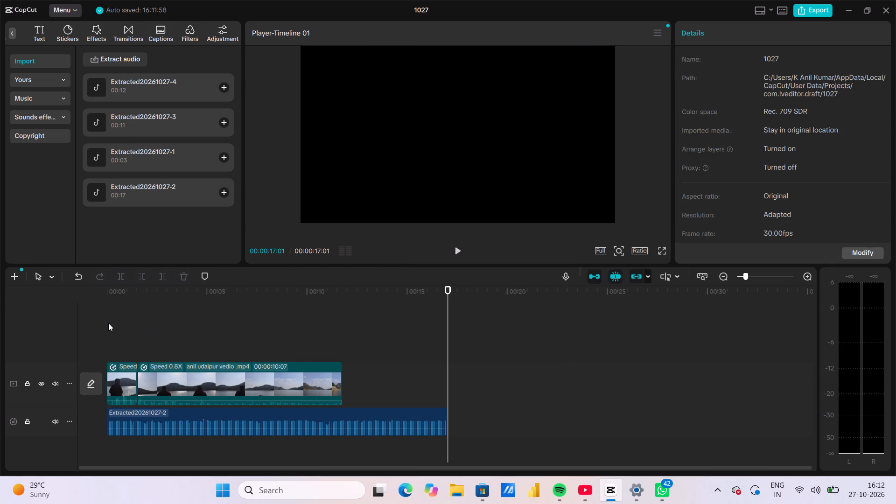
pyautogui.click(108, 323)
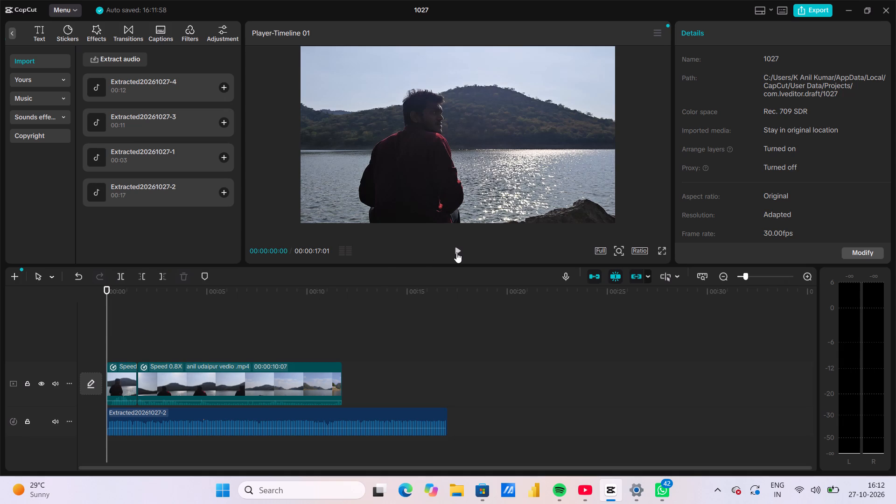
pyautogui.click(456, 252)
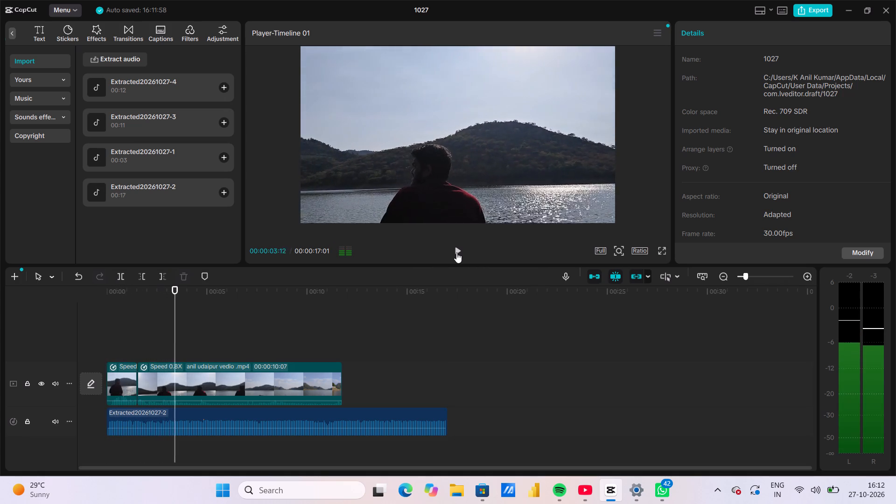
pyautogui.click(397, 366)
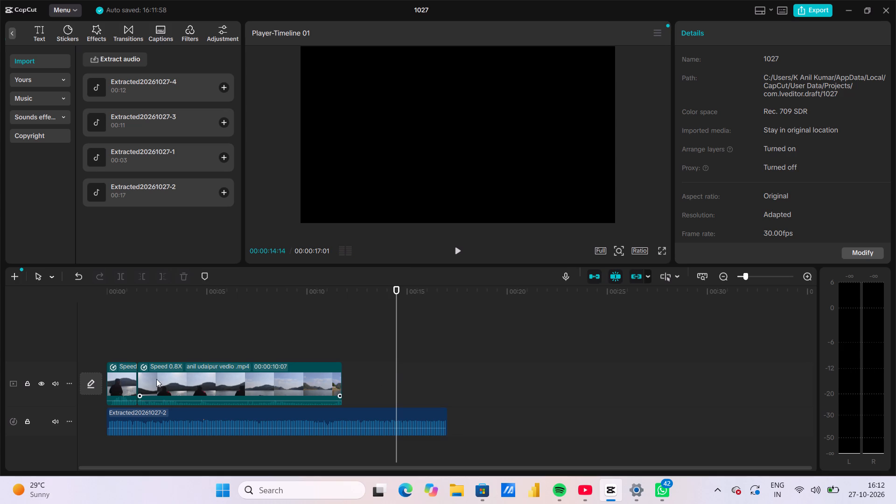
pyautogui.click(120, 382)
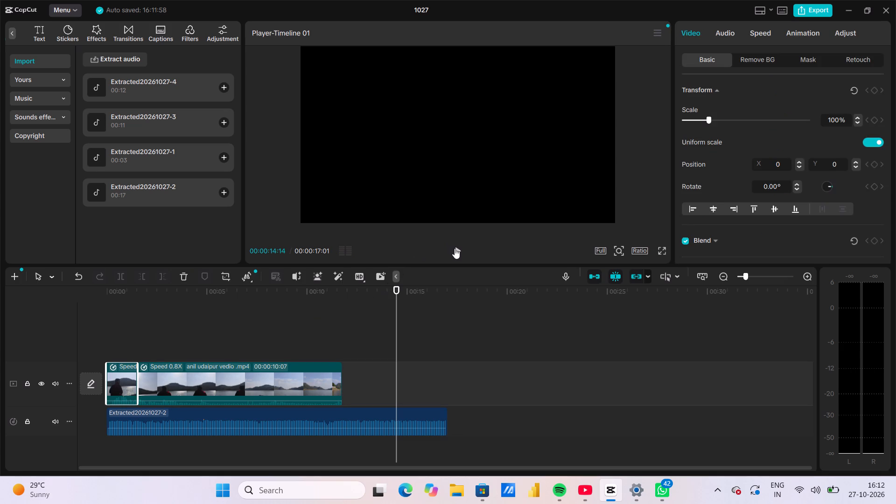
pyautogui.click(458, 249)
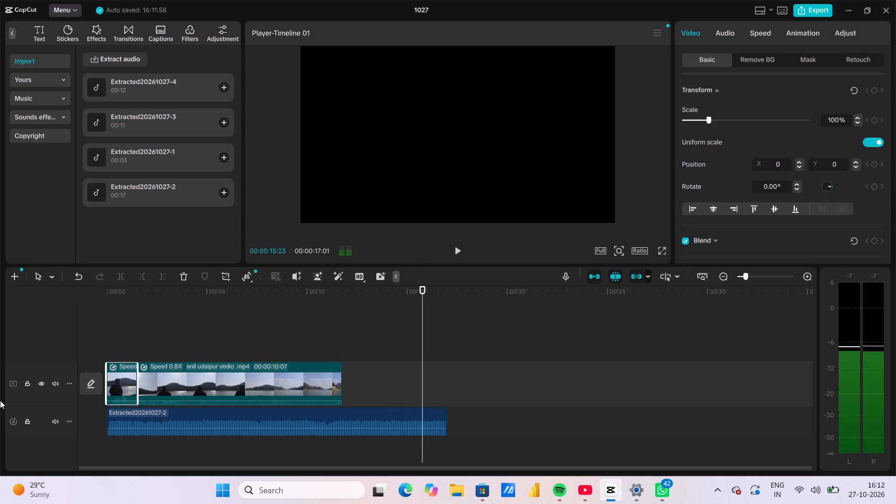
# Slow the longer second Udaipur segment to a standard speed of 0.43x.
pyautogui.click(199, 370)
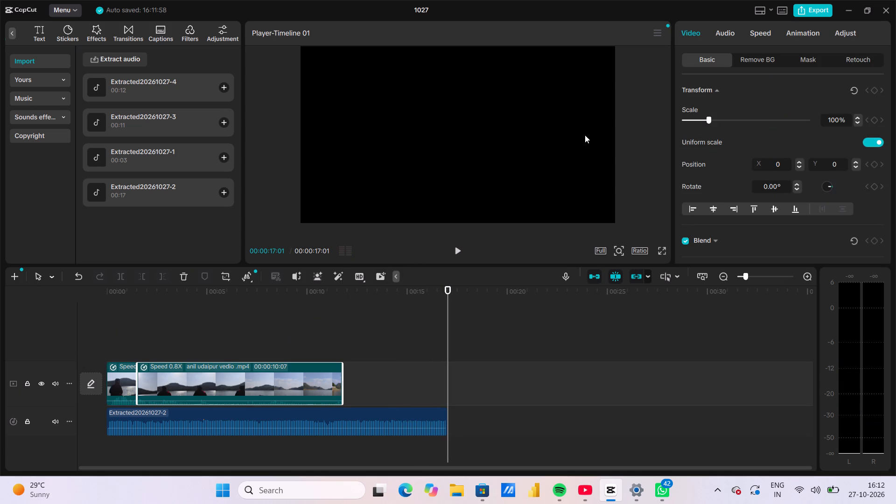
pyautogui.click(748, 36)
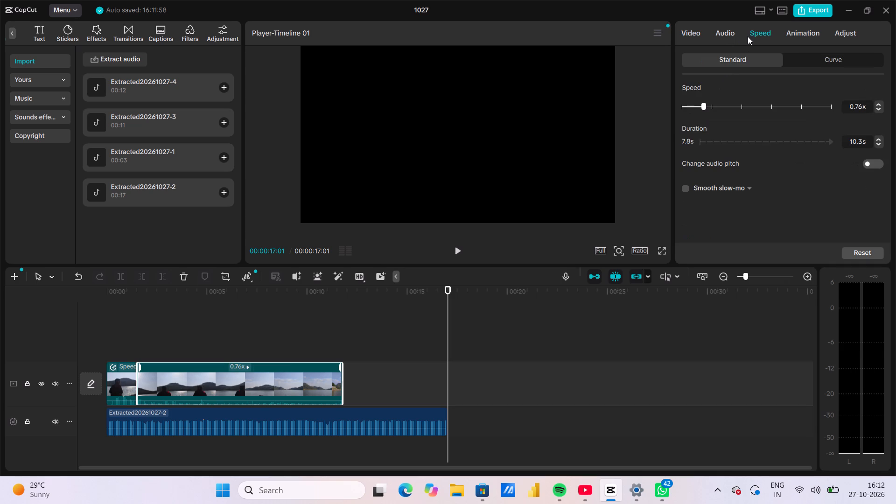
pyautogui.click(693, 104)
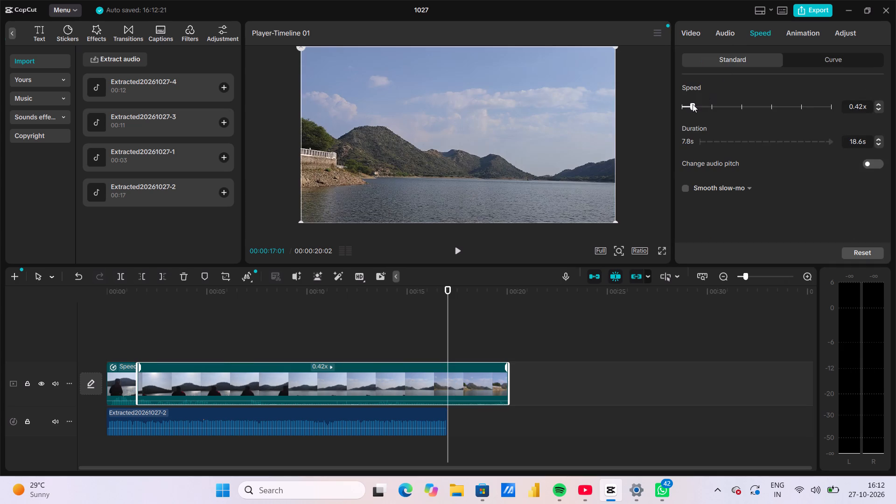
pyautogui.click(698, 106)
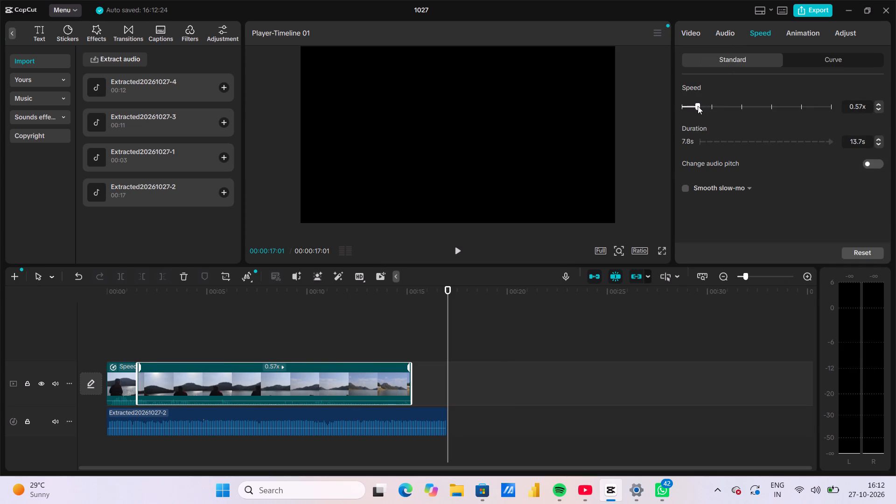
pyautogui.click(693, 106)
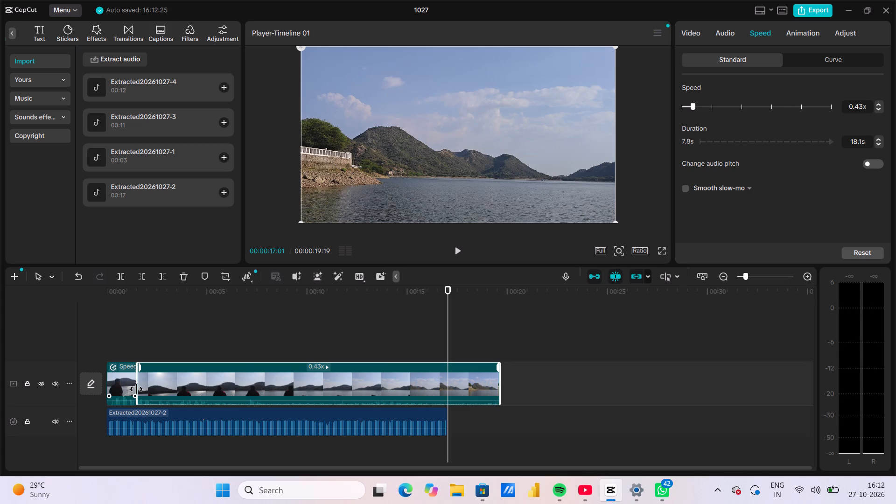
# Split the second Udaipur segment at 00:00:03:03 and delete the portion before the cut.
pyautogui.click(152, 383)
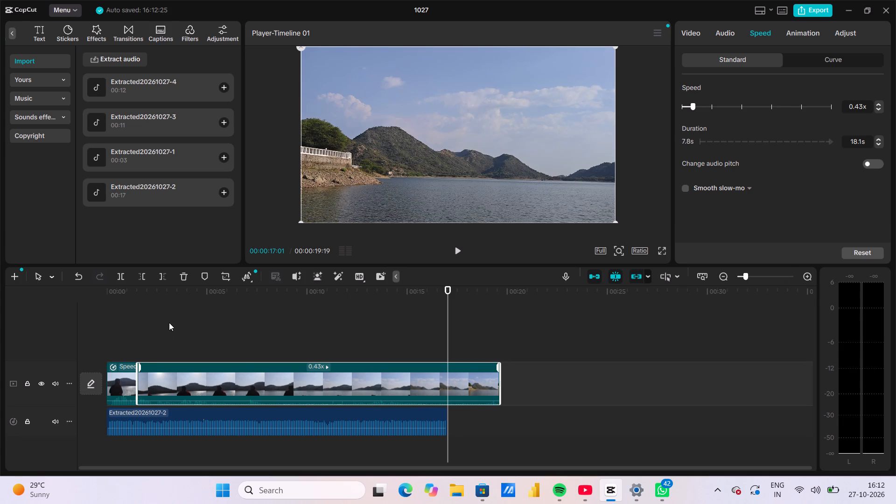
pyautogui.click(169, 322)
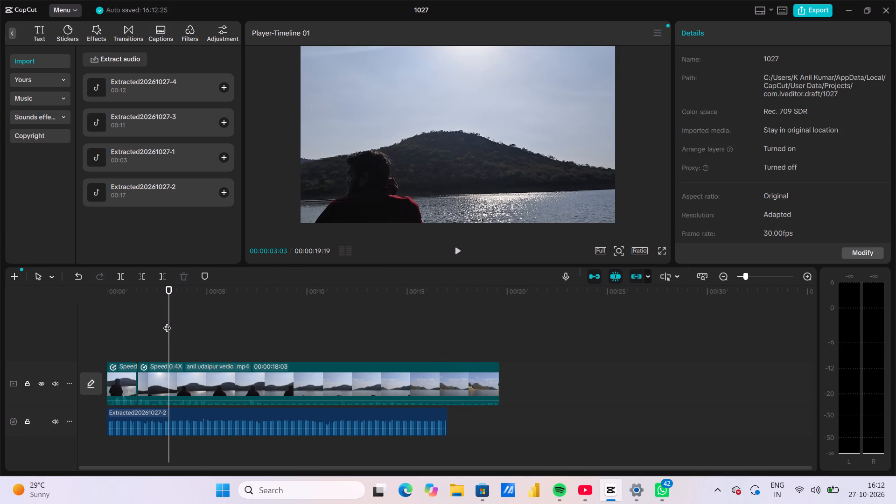
pyautogui.click(120, 275)
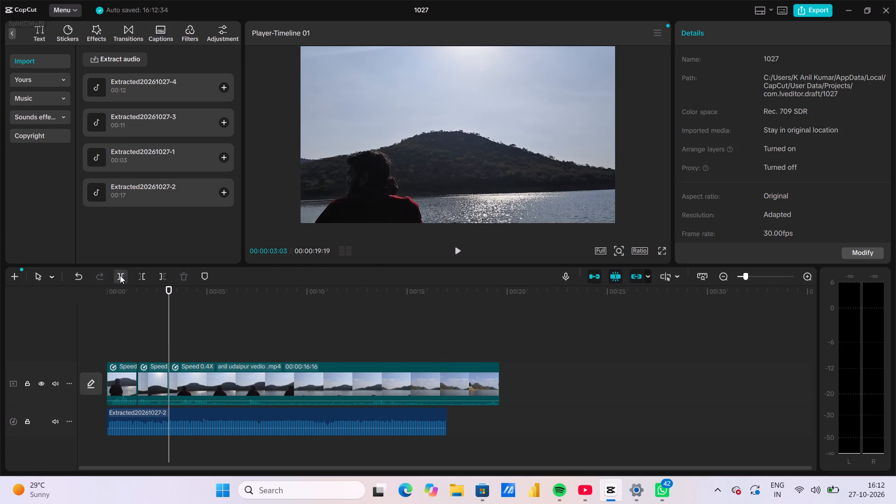
pyautogui.click(152, 390)
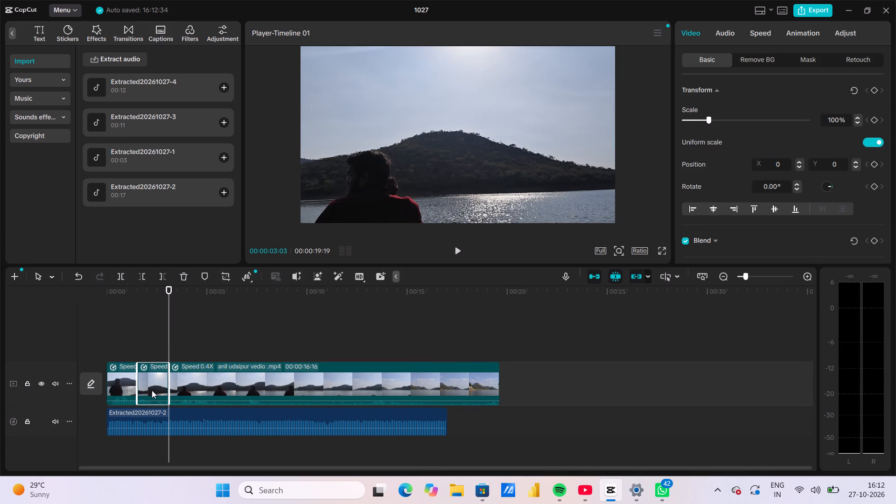
pyautogui.press('Delete')
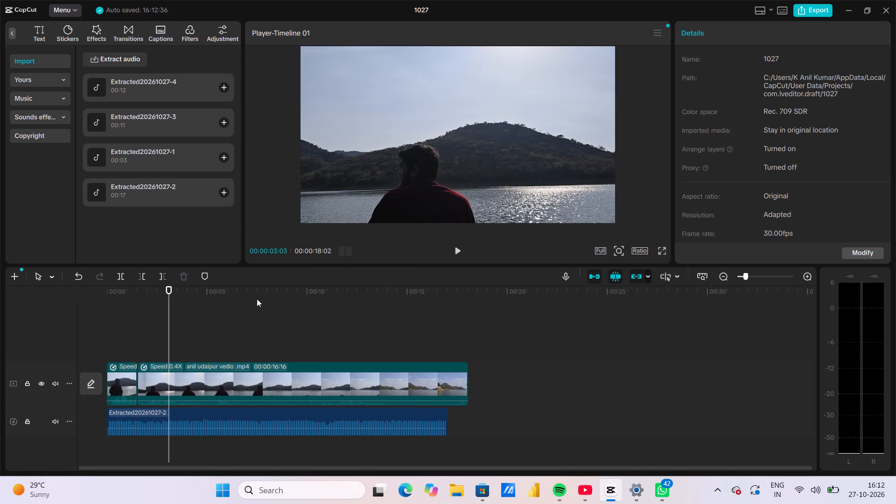
# Play the sequence from the beginning to check the cut between the two Udaipur segments and their pacing.
pyautogui.click(105, 317)
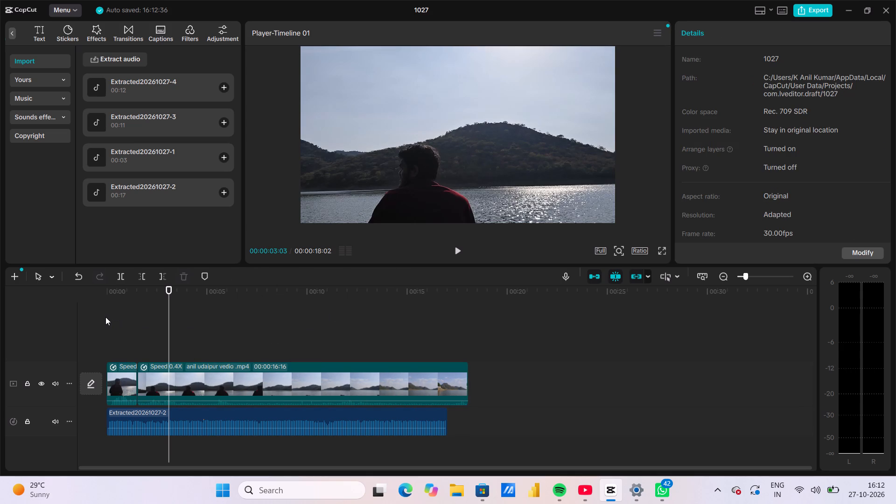
pyautogui.click(114, 317)
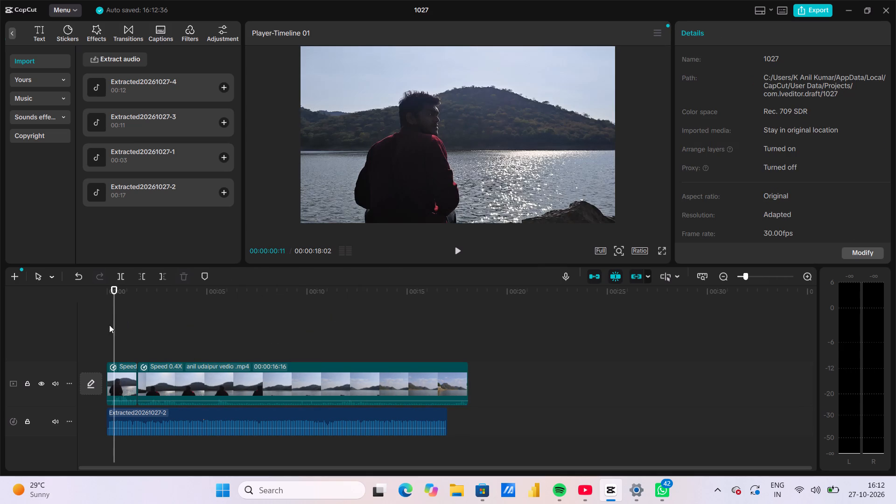
pyautogui.click(457, 252)
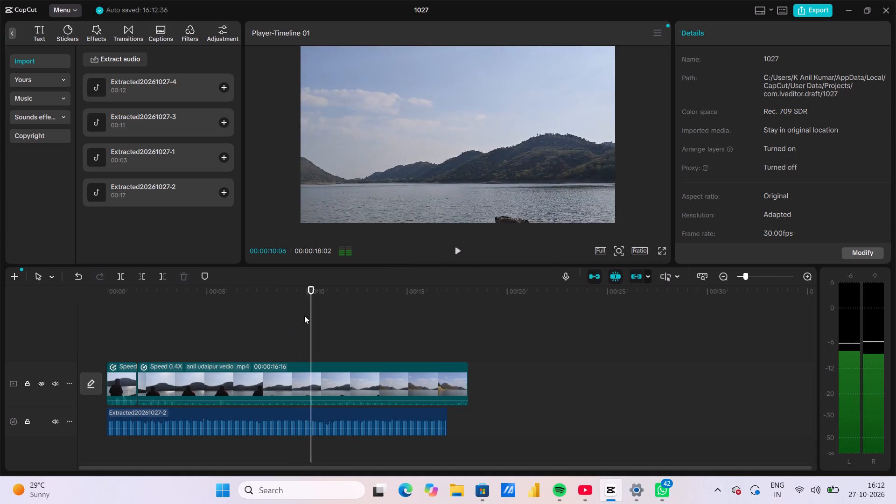
pyautogui.click(346, 298)
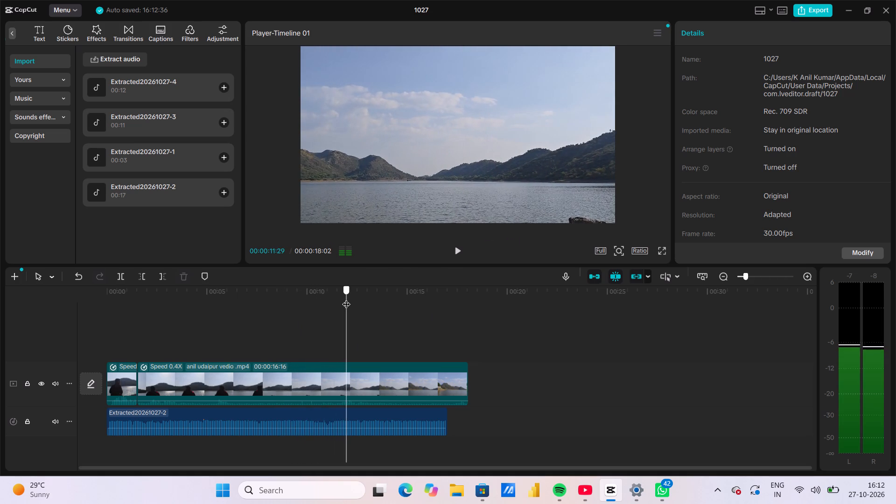
pyautogui.moveTo(348, 296); pyautogui.dragTo(130, 323)
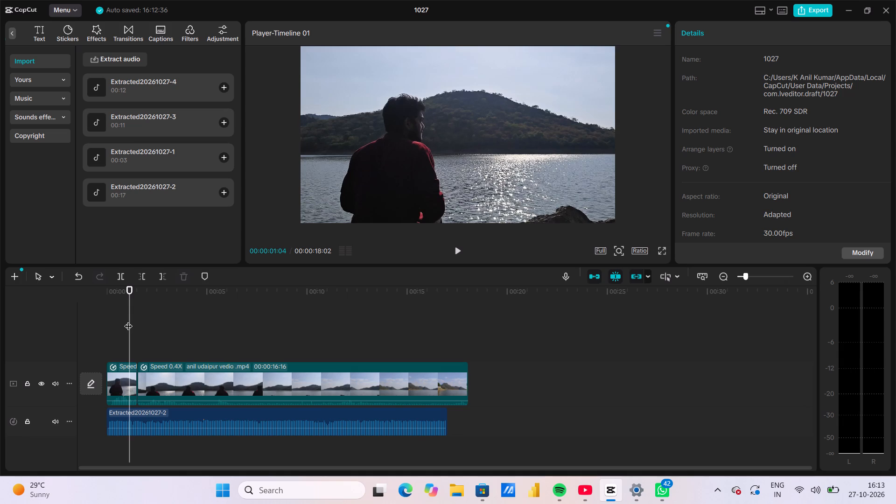
pyautogui.moveTo(128, 320); pyautogui.dragTo(99, 314)
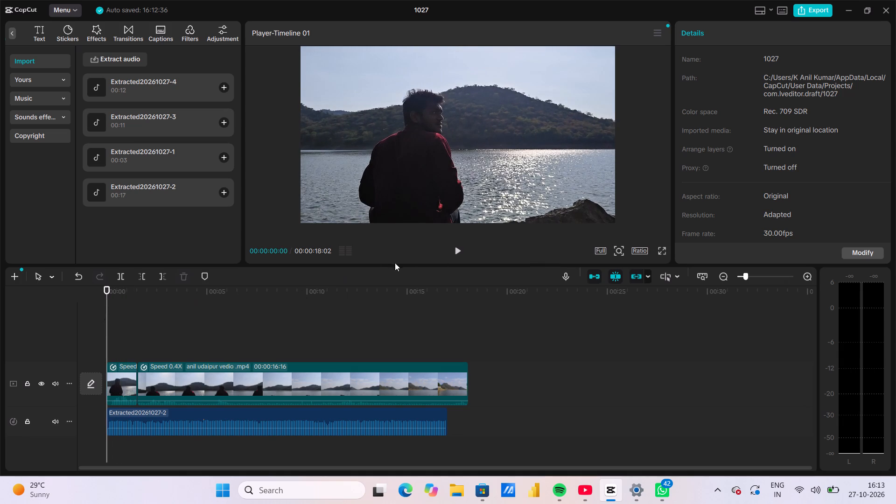
pyautogui.click(459, 251)
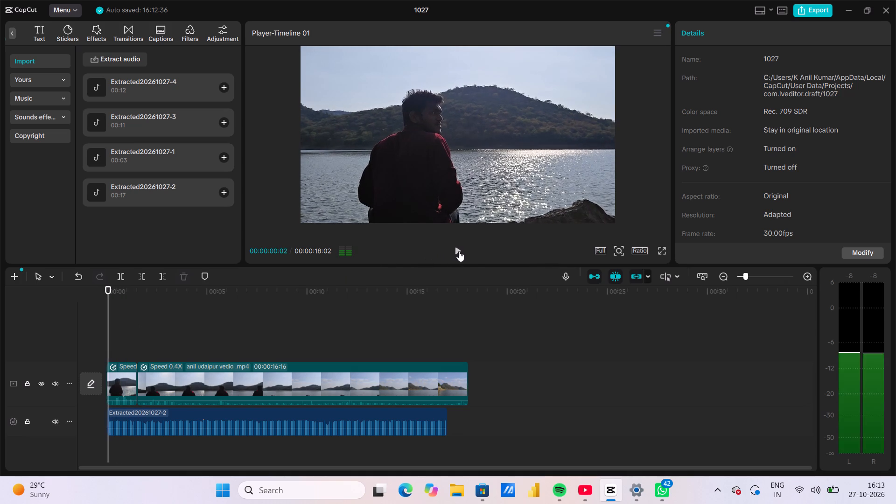
pyautogui.click(459, 251)
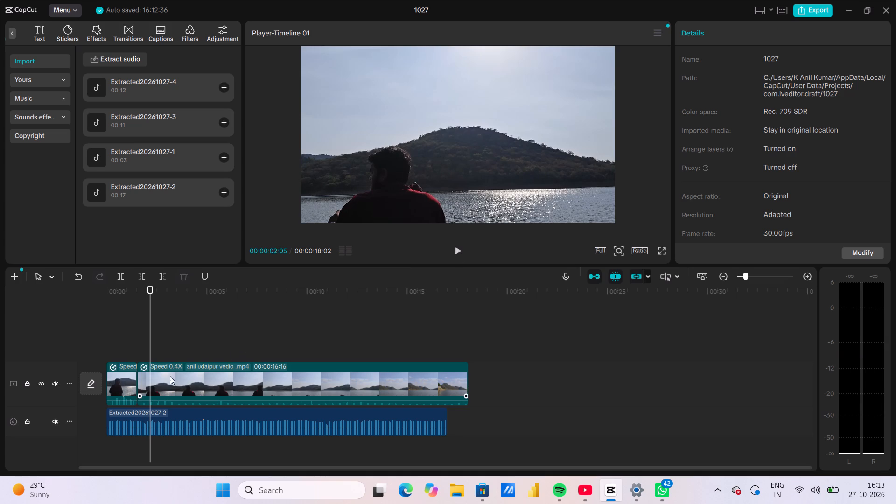
# Slow the short first Udaipur segment to a standard speed of 0.31x.
pyautogui.click(121, 391)
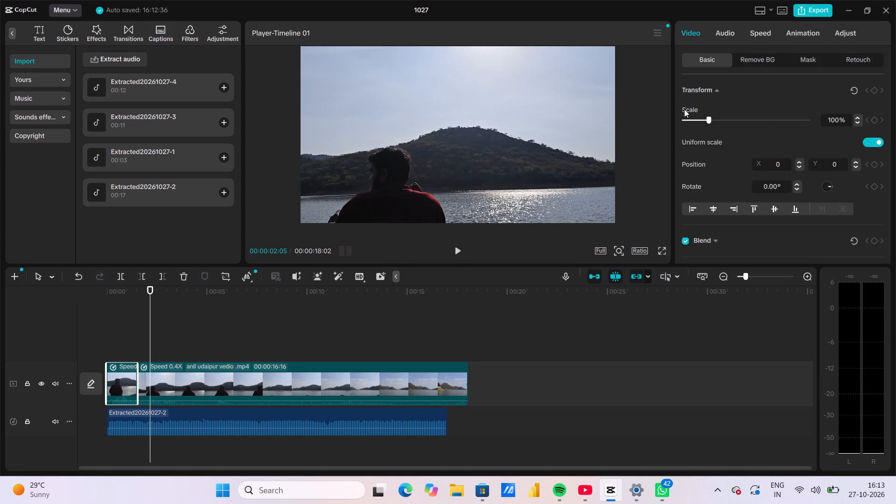
pyautogui.click(763, 34)
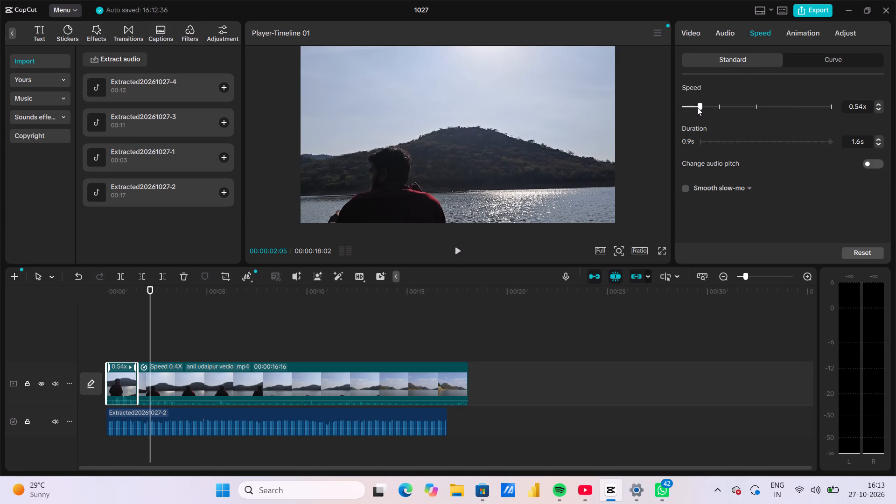
pyautogui.click(691, 106)
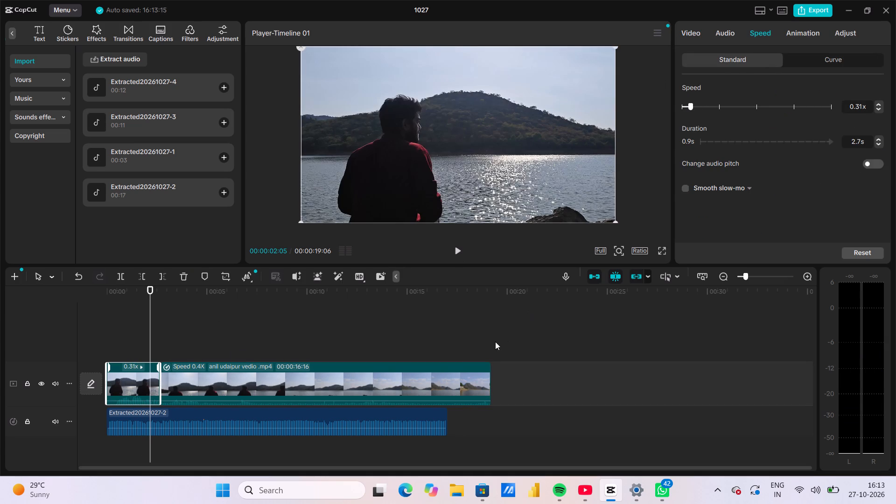
# Play the sequence from 00:00:00:00 to check the first segment's slower pace and the cut into the second segment.
pyautogui.moveTo(349, 332); pyautogui.dragTo(109, 352)
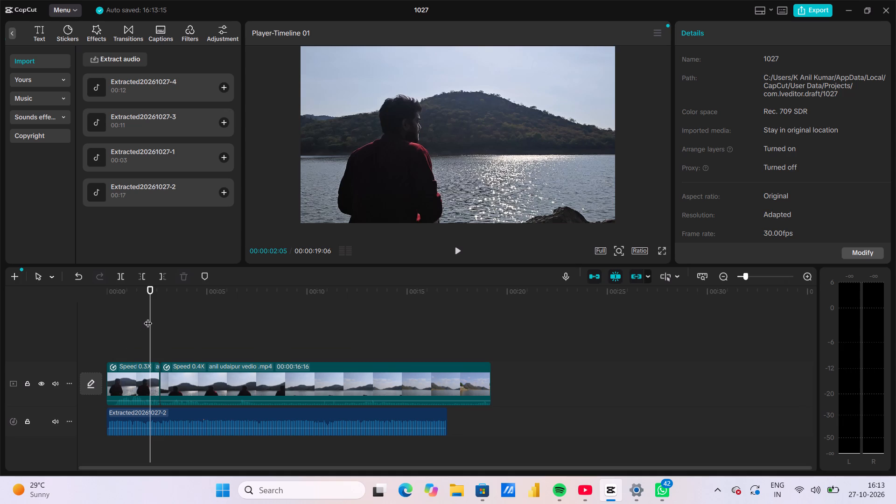
pyautogui.moveTo(149, 317); pyautogui.dragTo(125, 310)
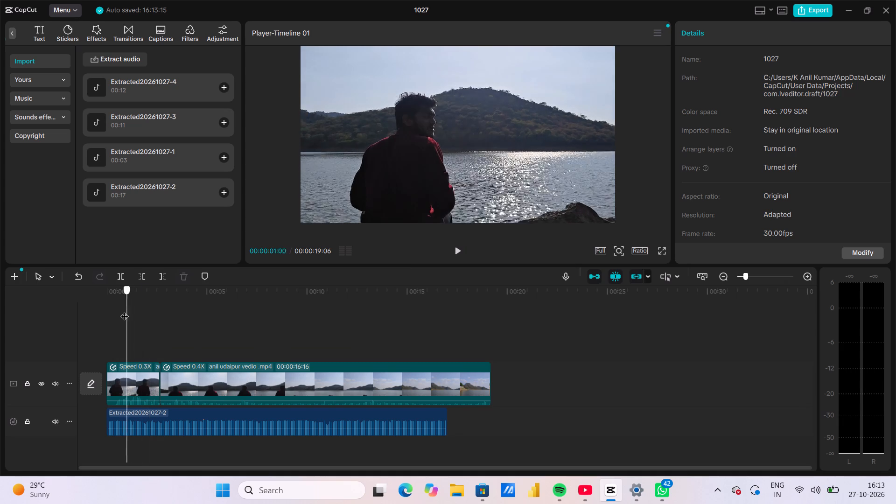
pyautogui.moveTo(125, 310); pyautogui.dragTo(89, 301)
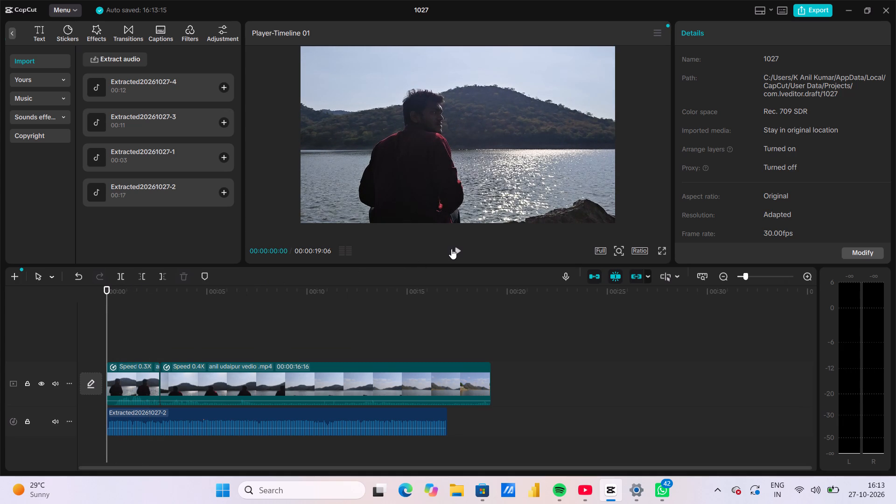
pyautogui.click(458, 248)
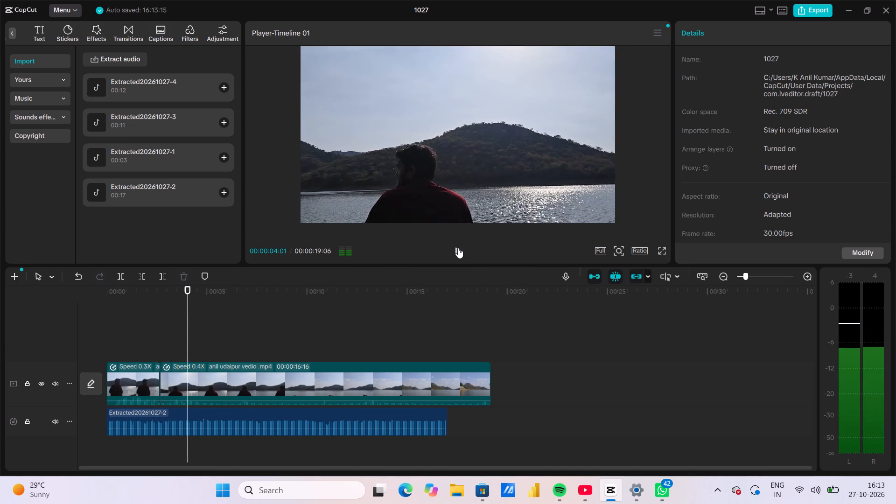
pyautogui.click(412, 327)
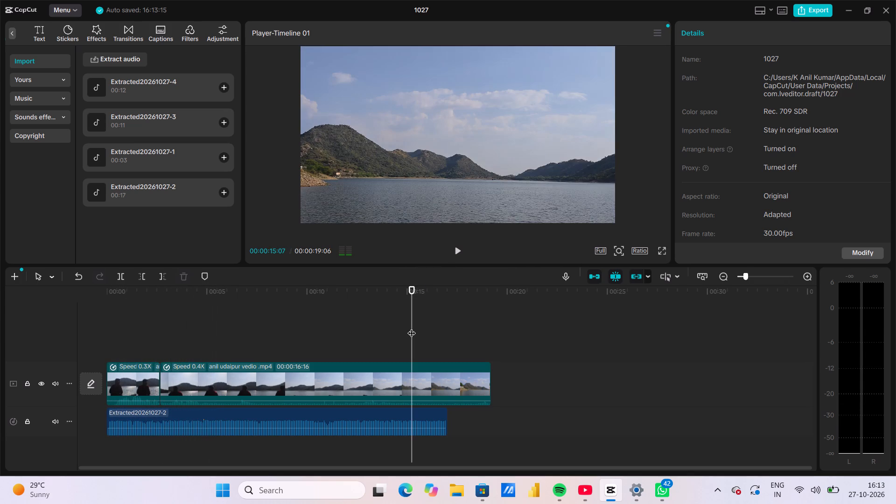
# Split the second Udaipur segment at 00:00:04:29 and delete the portion before the cut.
pyautogui.click(185, 382)
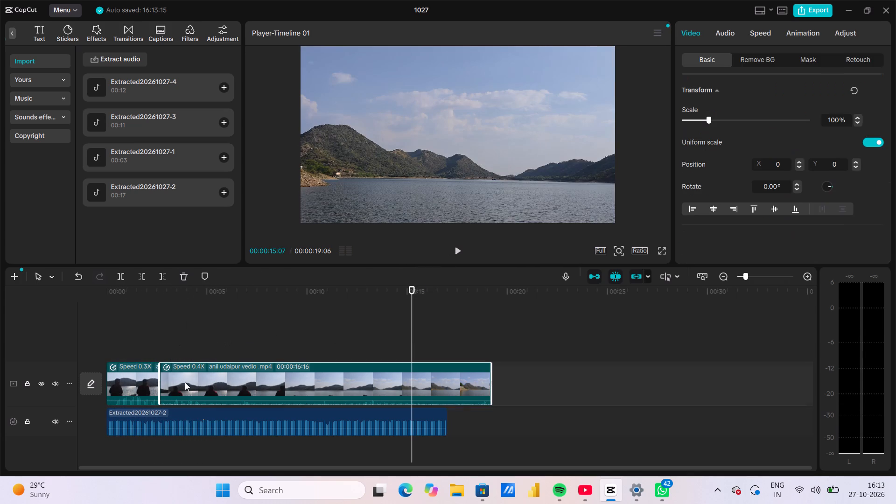
pyautogui.click(206, 318)
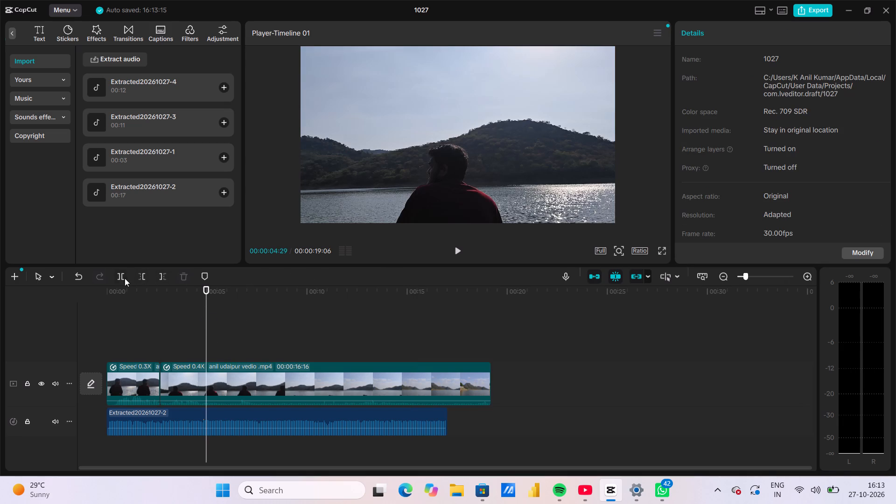
pyautogui.click(119, 276)
pyautogui.click(174, 389)
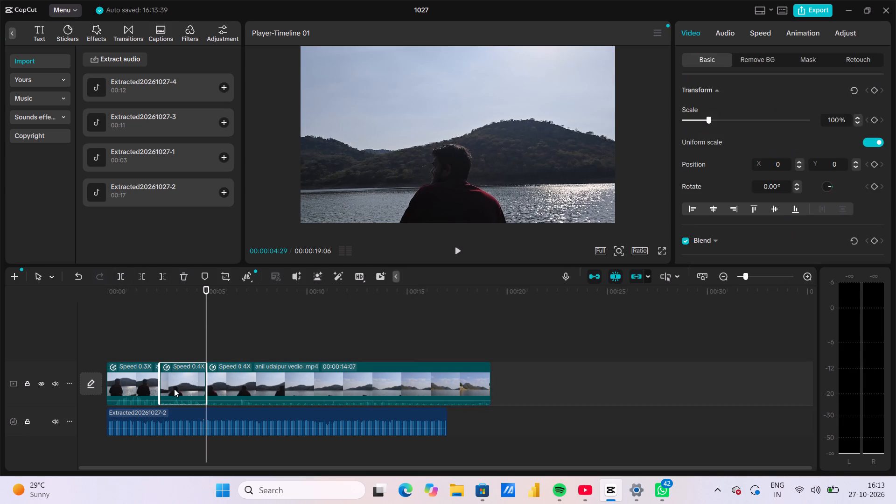
pyautogui.press('Delete')
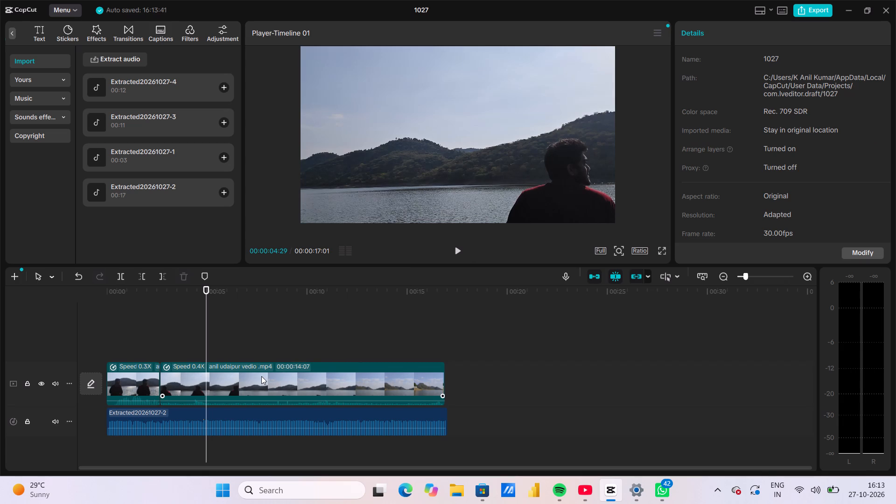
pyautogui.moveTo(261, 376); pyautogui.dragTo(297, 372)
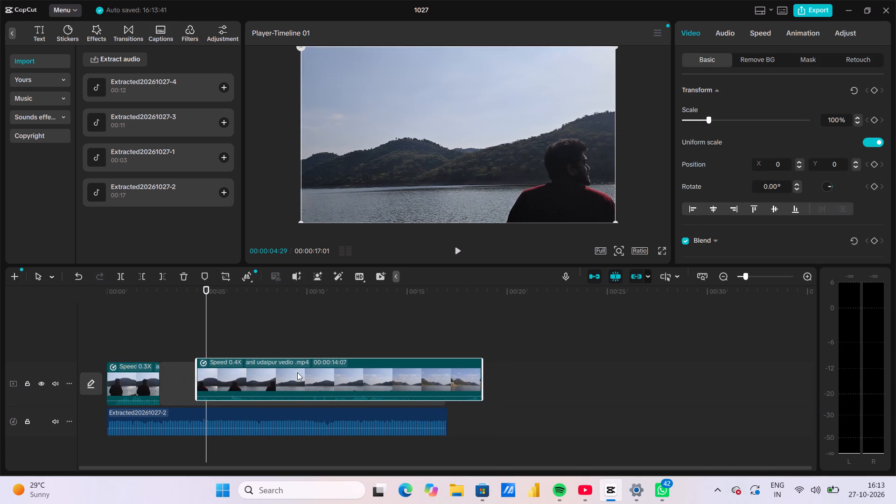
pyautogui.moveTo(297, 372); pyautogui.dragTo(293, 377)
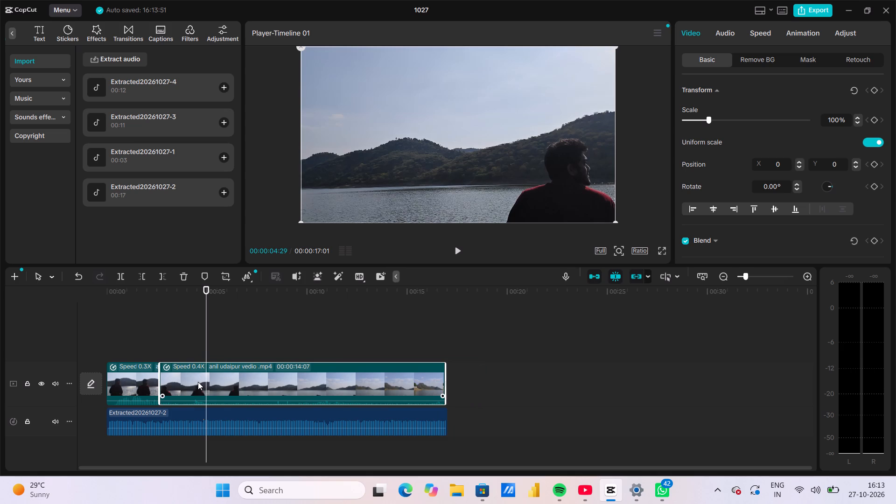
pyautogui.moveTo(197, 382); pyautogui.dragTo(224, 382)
# Play the sequence from 00:00:00:10 to check the new cut between the two Udaipur segments.
pyautogui.click(291, 305)
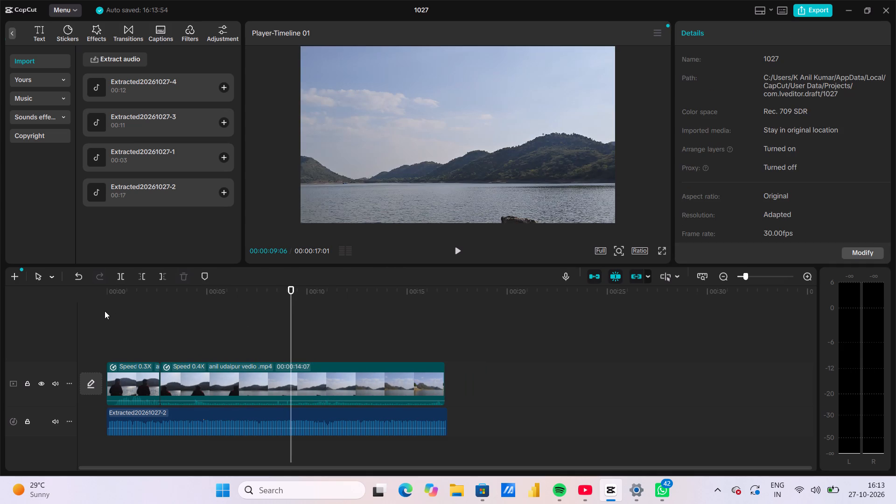
pyautogui.click(106, 316)
pyautogui.doubleClick(113, 319)
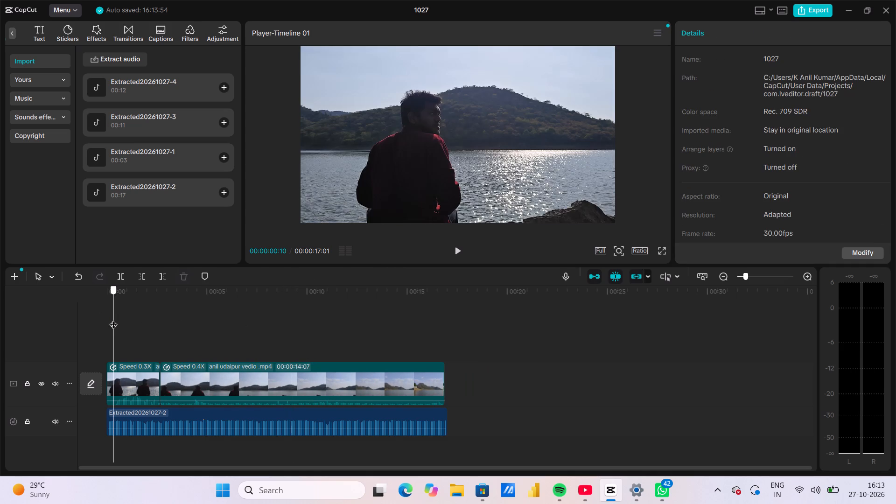
pyautogui.click(457, 249)
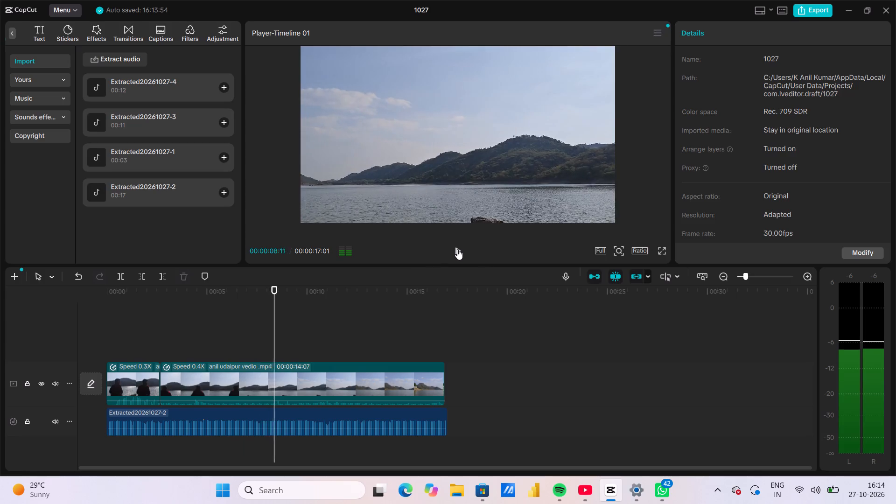
# Mute the clip audio of the Udaipur video track.
pyautogui.click(373, 383)
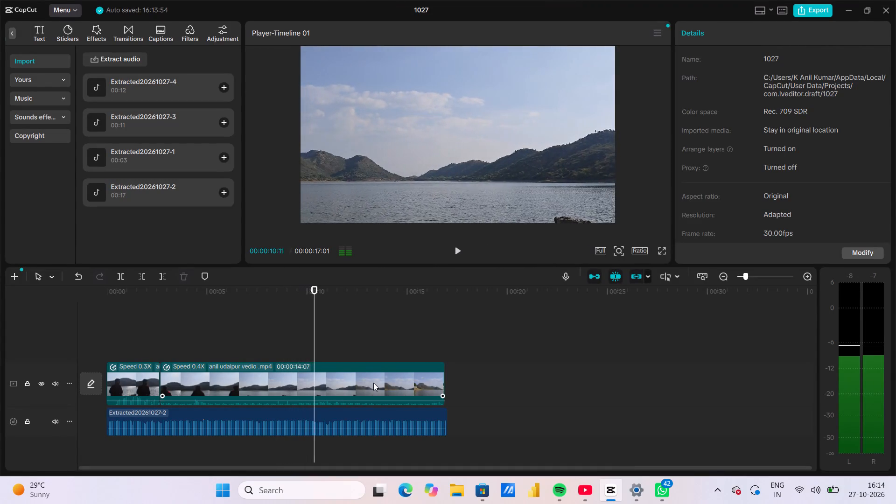
pyautogui.click(58, 383)
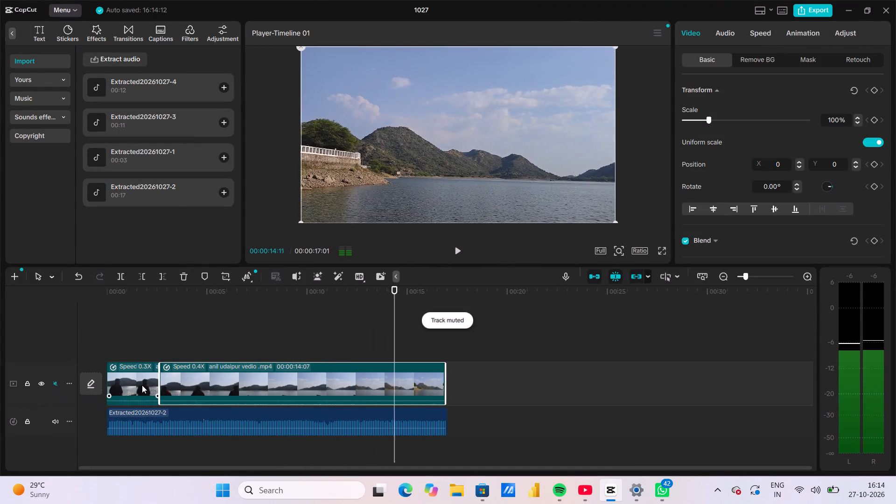
pyautogui.click(142, 385)
pyautogui.click(56, 382)
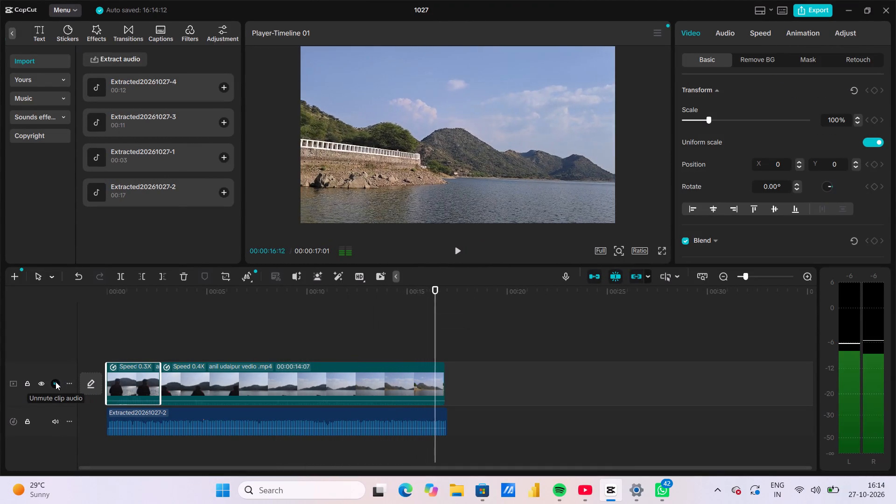
pyautogui.click(56, 382)
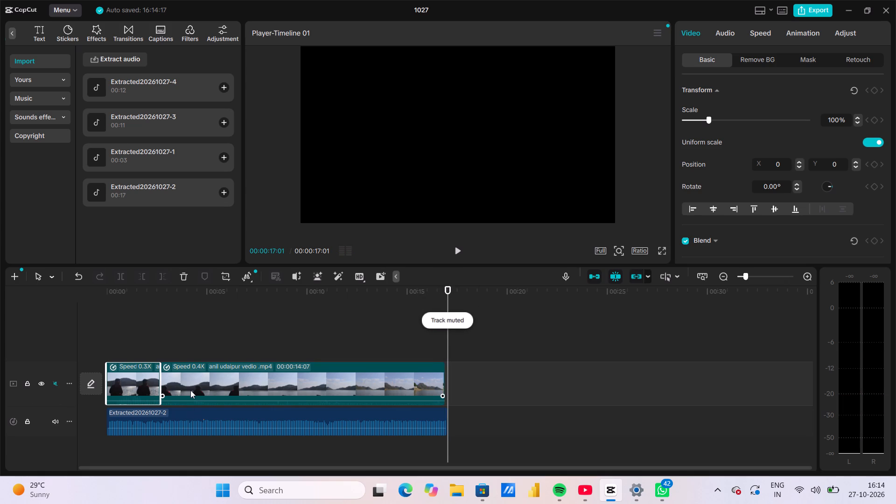
# Hide the video track, play the extracted audio alone from 00:00:07:19, and show the track again.
pyautogui.click(41, 384)
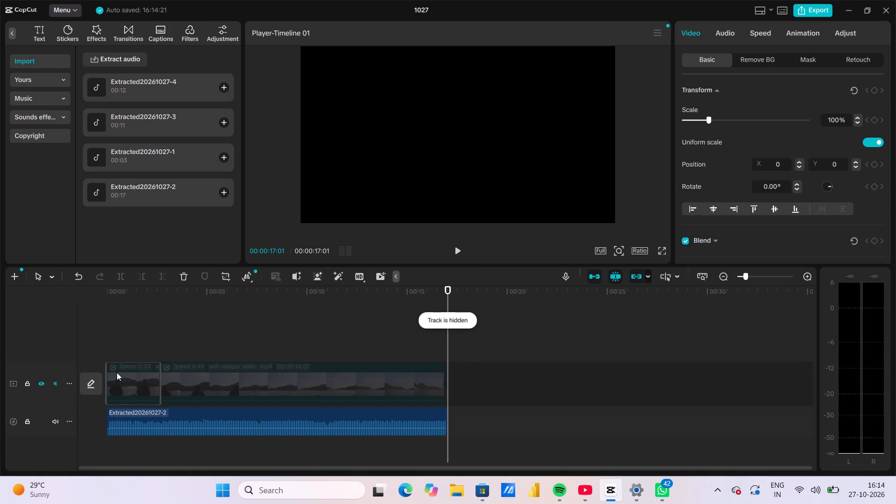
pyautogui.click(259, 339)
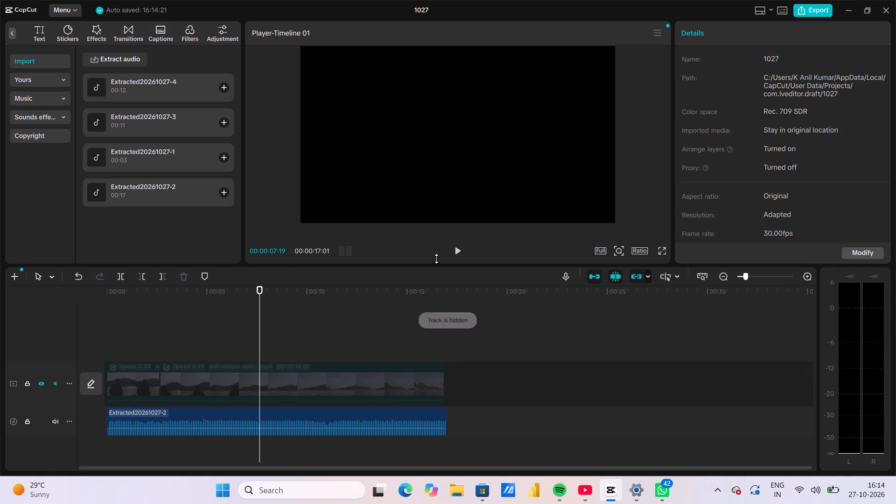
pyautogui.click(457, 254)
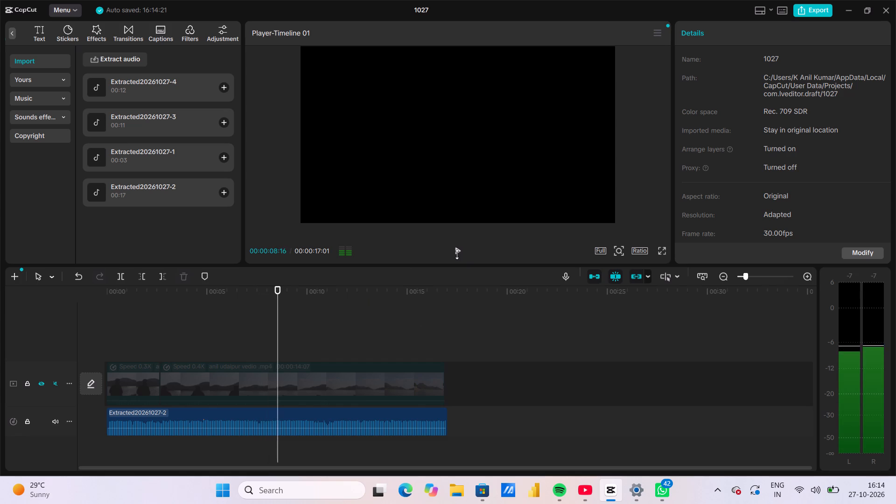
pyautogui.click(457, 254)
pyautogui.click(39, 385)
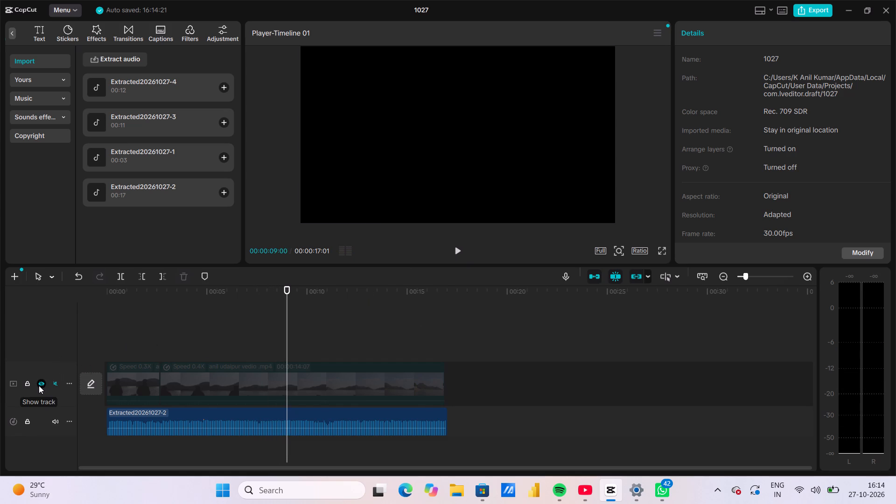
# Play the sequence from 00:00:00:00 to check the muted segments against the extracted audio.
pyautogui.click(143, 382)
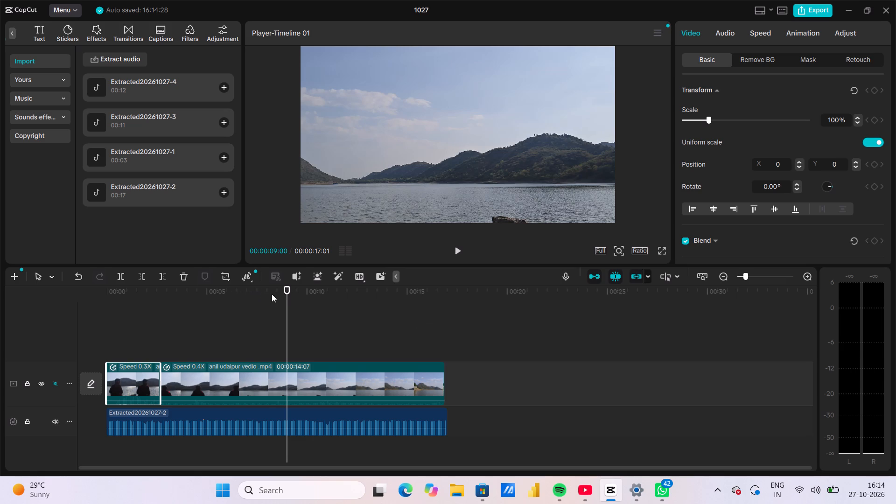
pyautogui.moveTo(288, 288); pyautogui.dragTo(181, 282)
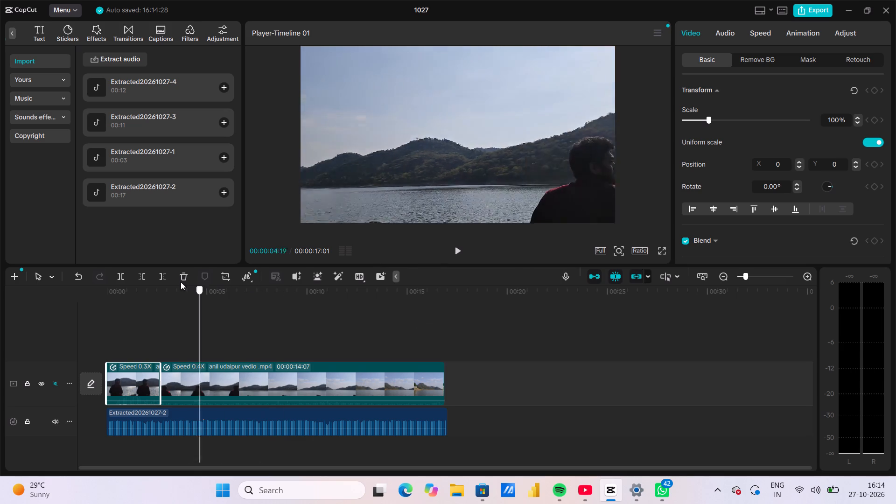
pyautogui.moveTo(181, 282); pyautogui.dragTo(98, 280)
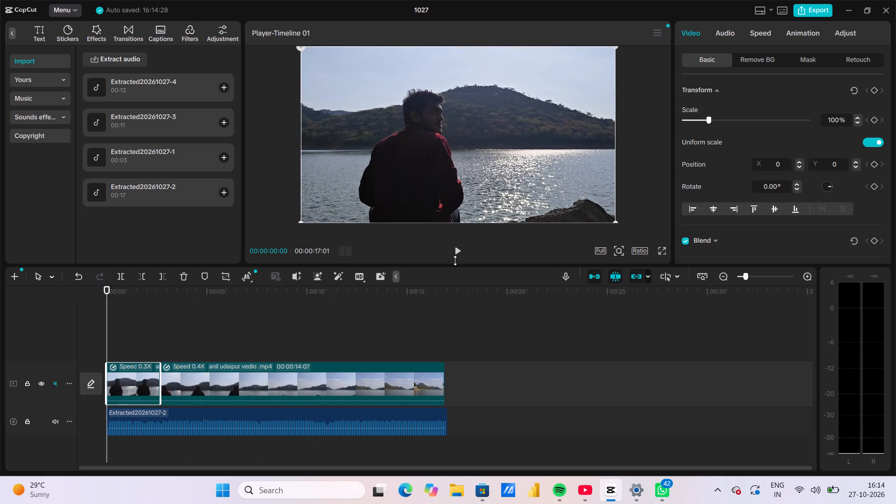
pyautogui.click(460, 249)
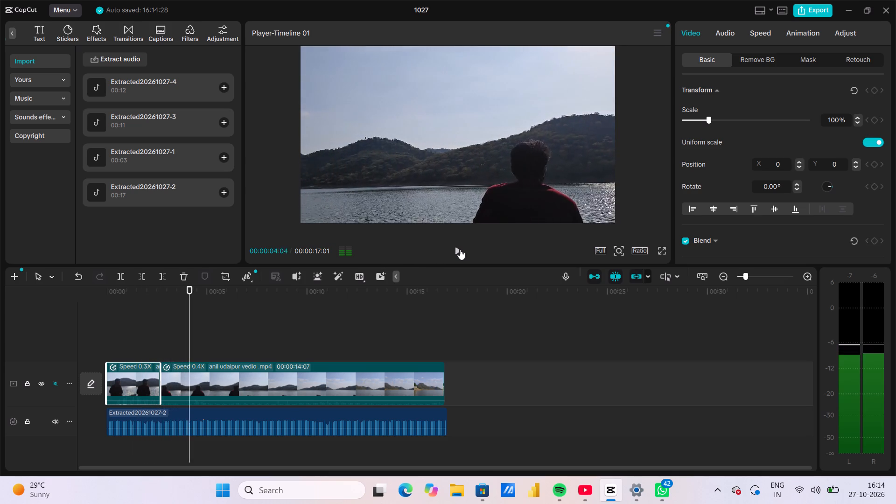
pyautogui.click(310, 324)
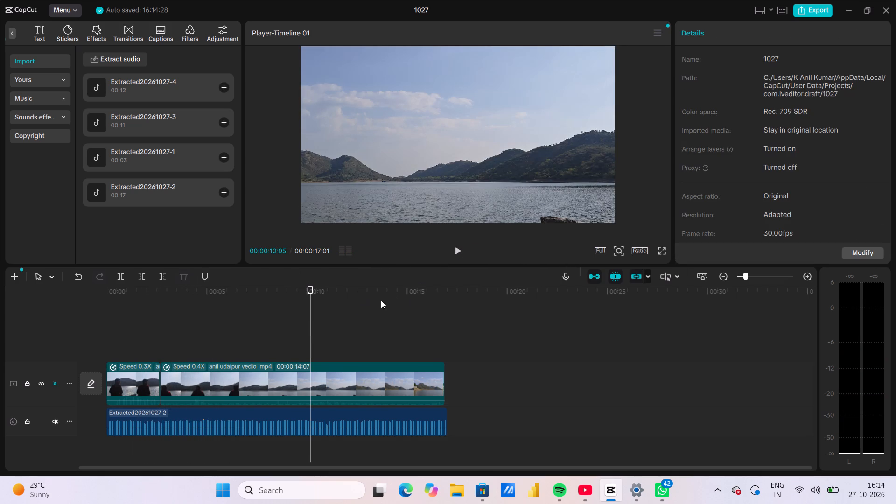
# Set the second Udaipur segment's standard speed to 0.56x.
pyautogui.click(300, 384)
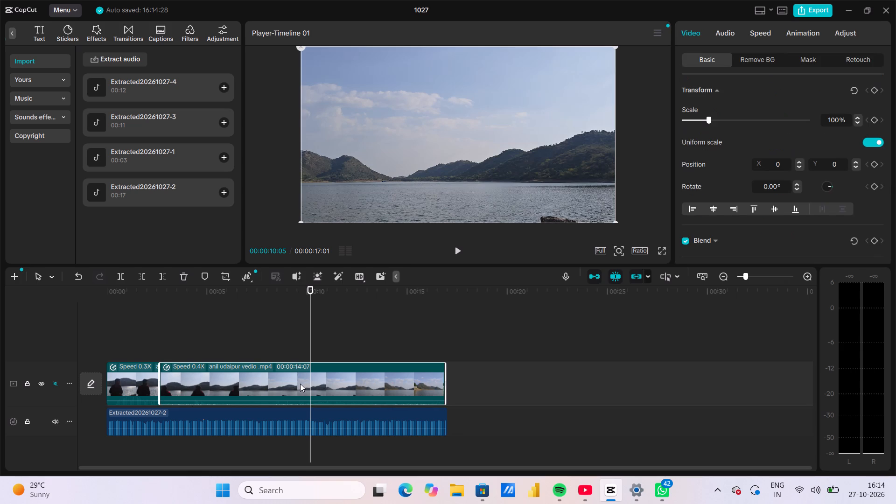
pyautogui.click(755, 35)
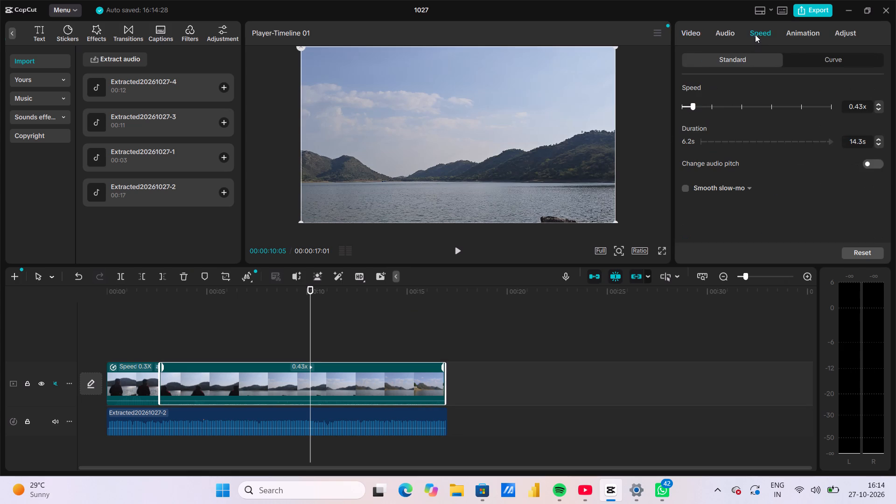
pyautogui.click(697, 106)
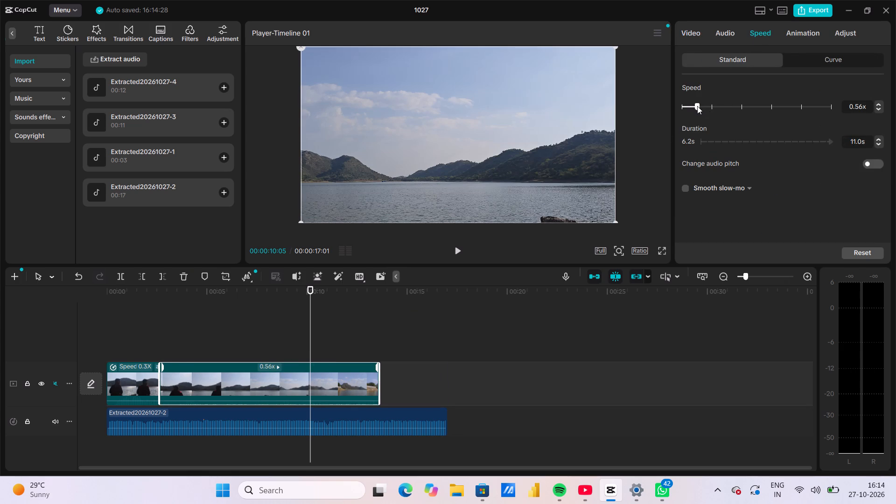
# Play the sequence from 00:00:00:06 to check the second segment's new pace against the extracted audio.
pyautogui.moveTo(588, 291); pyautogui.dragTo(349, 322)
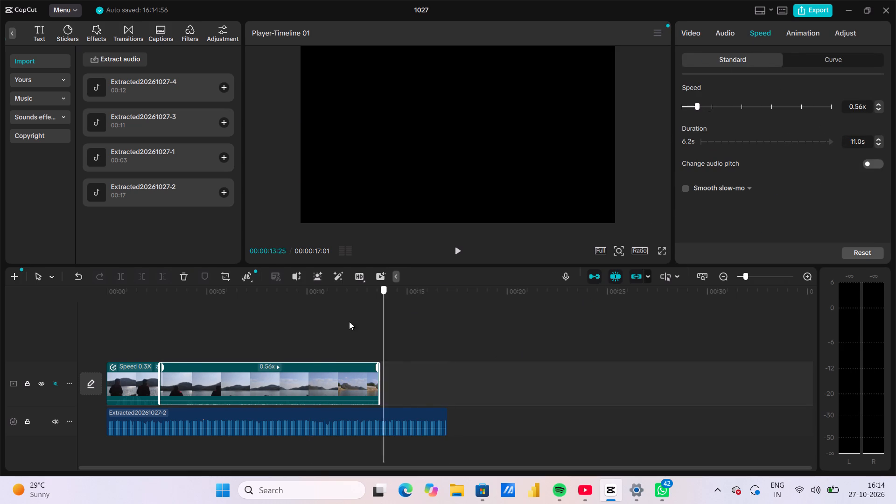
pyautogui.moveTo(349, 322); pyautogui.dragTo(194, 374)
pyautogui.click(105, 328)
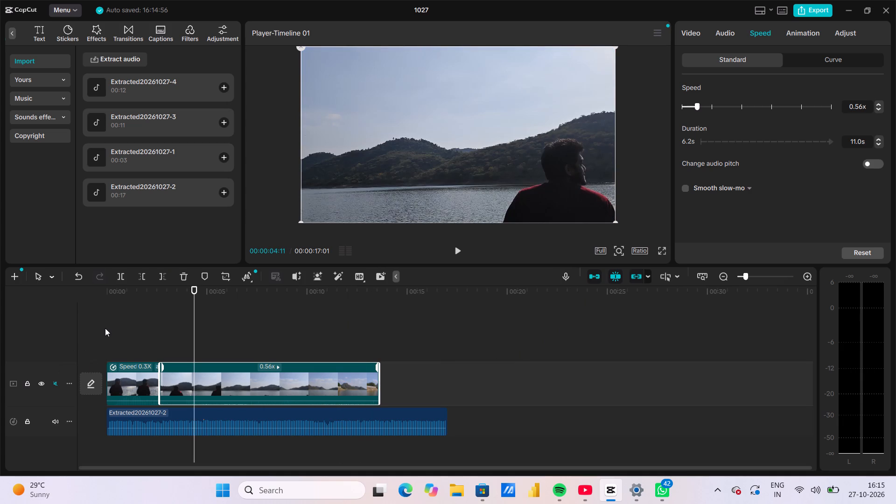
pyautogui.doubleClick(111, 327)
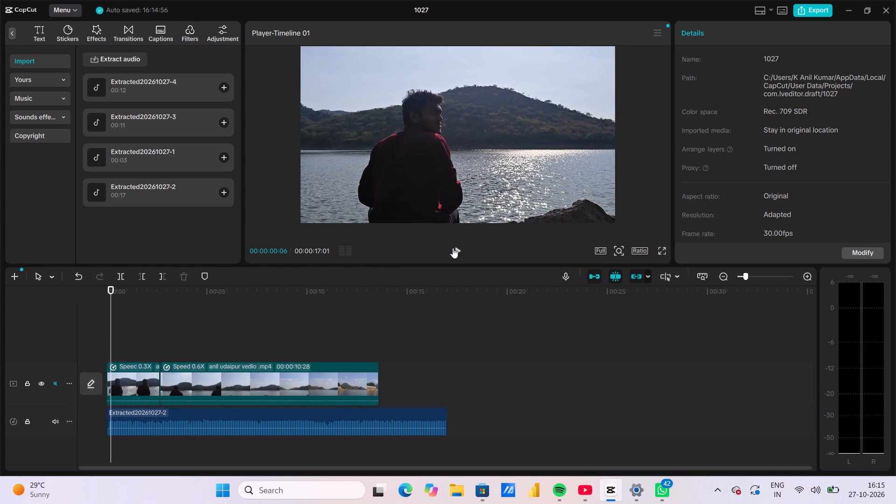
pyautogui.click(455, 249)
pyautogui.click(455, 249)
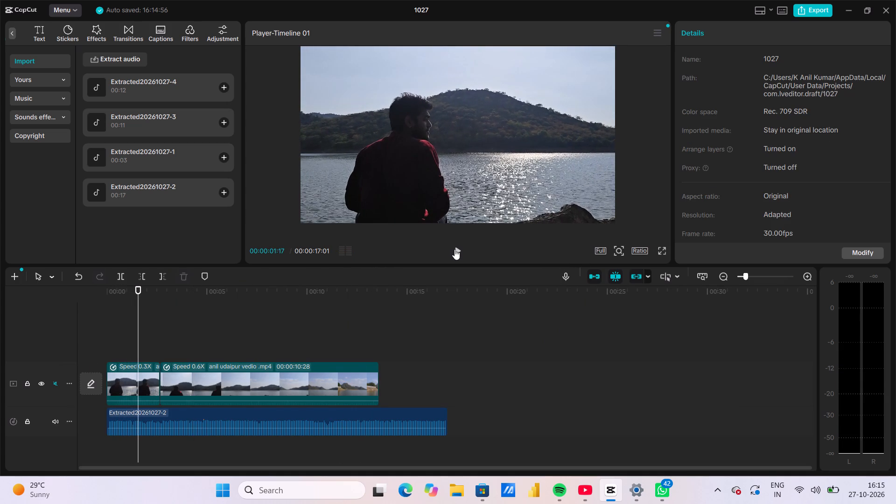
pyautogui.click(455, 249)
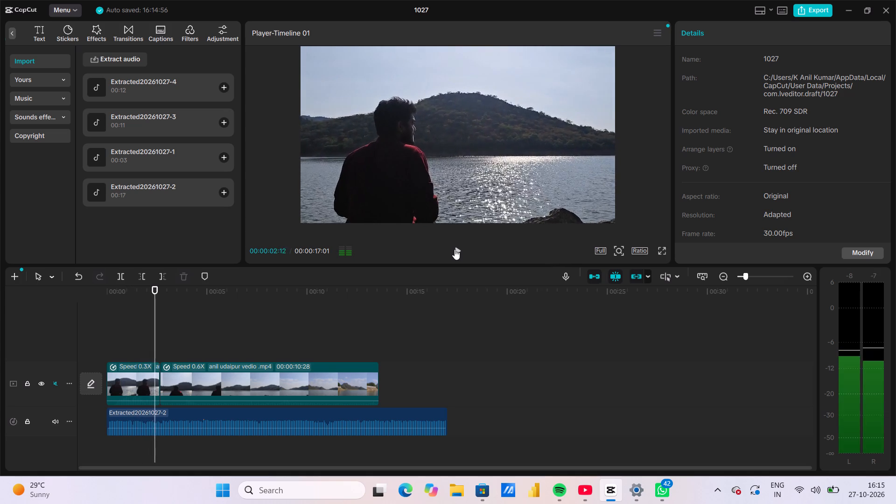
pyautogui.click(455, 249)
pyautogui.click(455, 249)
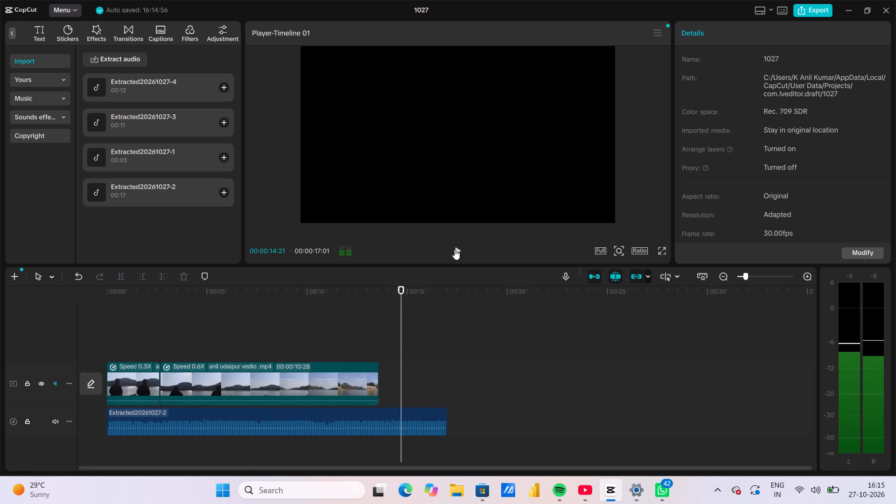
pyautogui.click(426, 331)
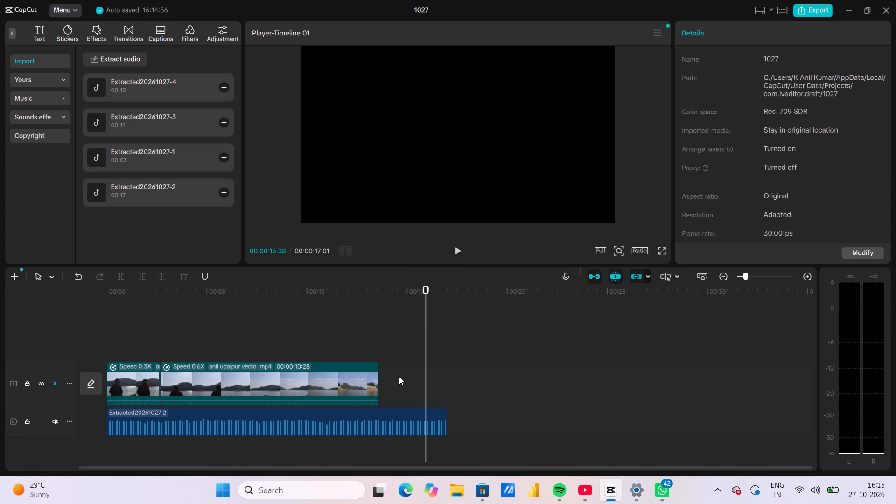
# Play the extracted audio from the end of the video at 00:00:13:18, and replay the whole sequence.
pyautogui.click(383, 378)
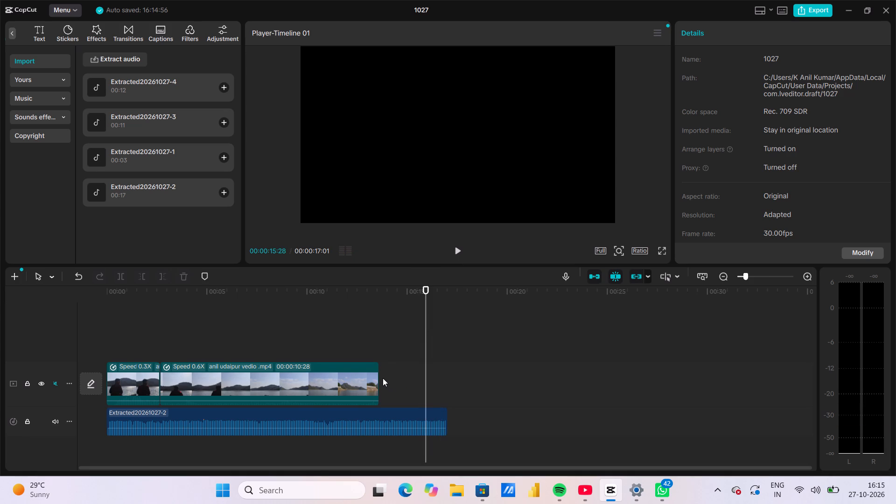
pyautogui.click(381, 375)
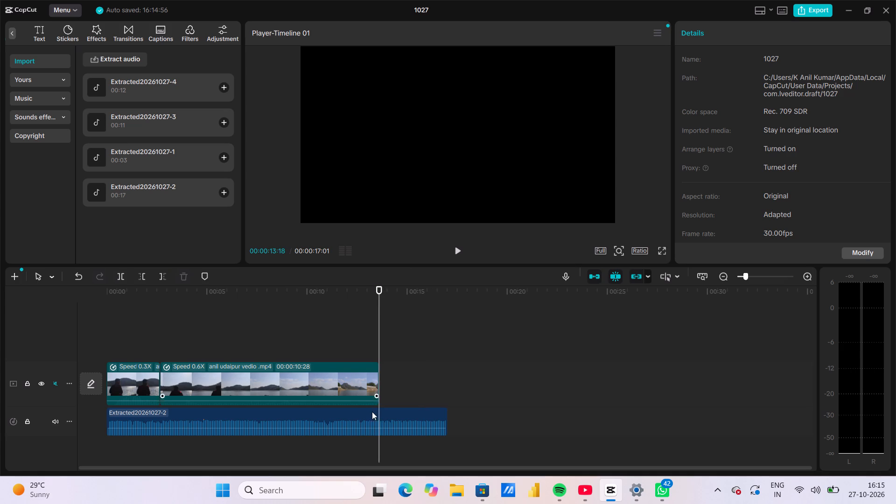
pyautogui.click(334, 417)
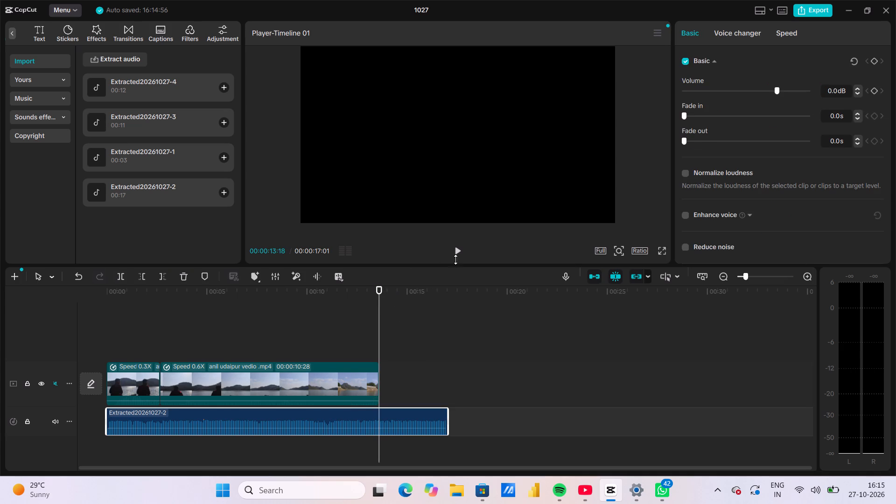
pyautogui.click(457, 252)
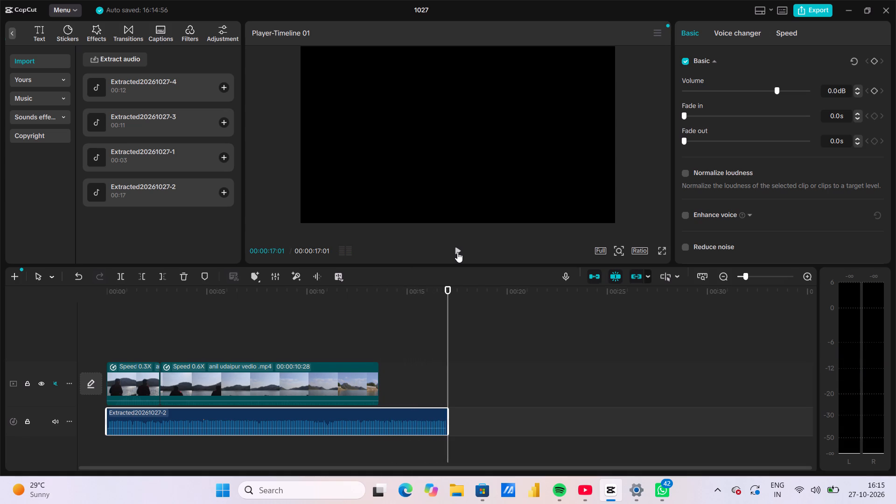
pyautogui.click(457, 252)
# Try to load the filter library for the second Udaipur segment, narrowing it to commercial filters and reloading.
pyautogui.click(192, 384)
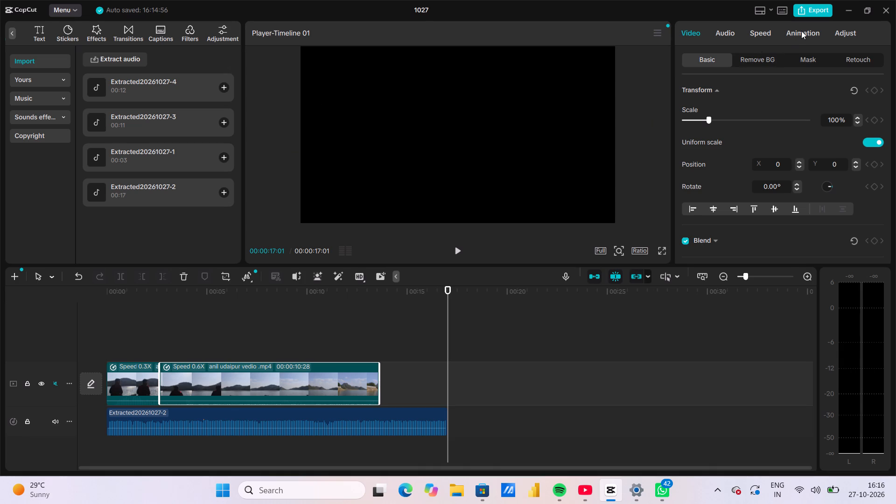
pyautogui.click(194, 33)
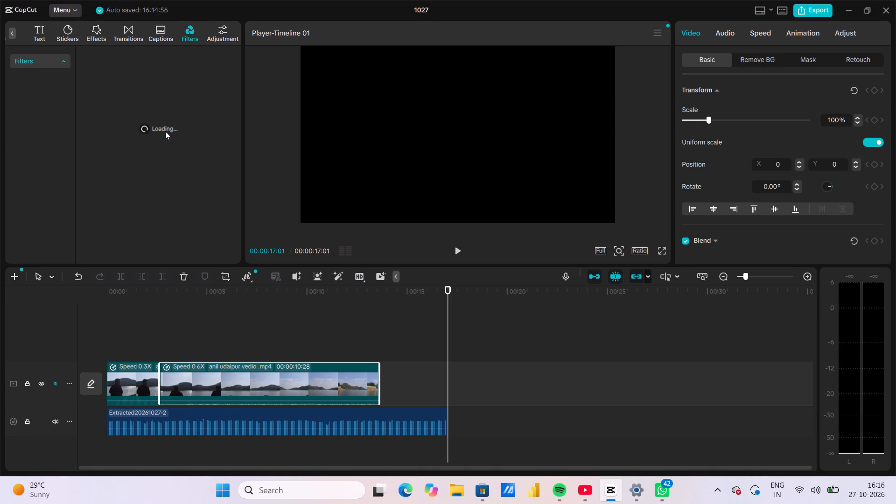
pyautogui.click(192, 144)
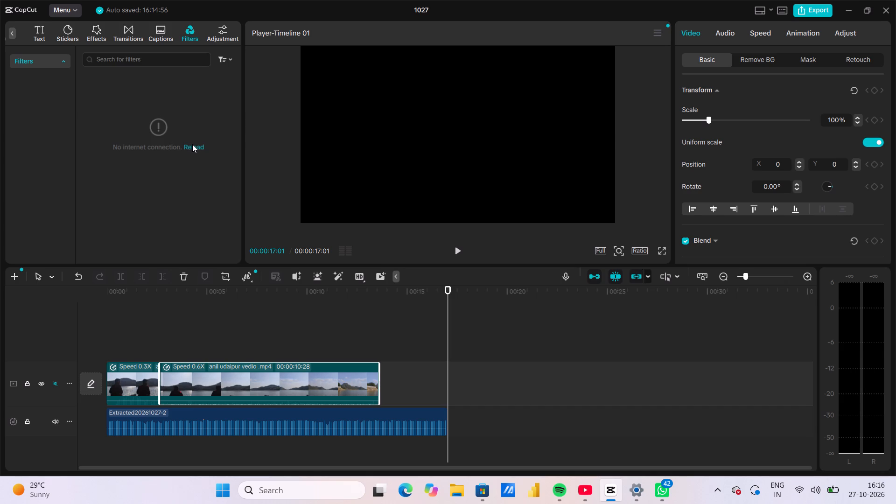
pyautogui.click(192, 144)
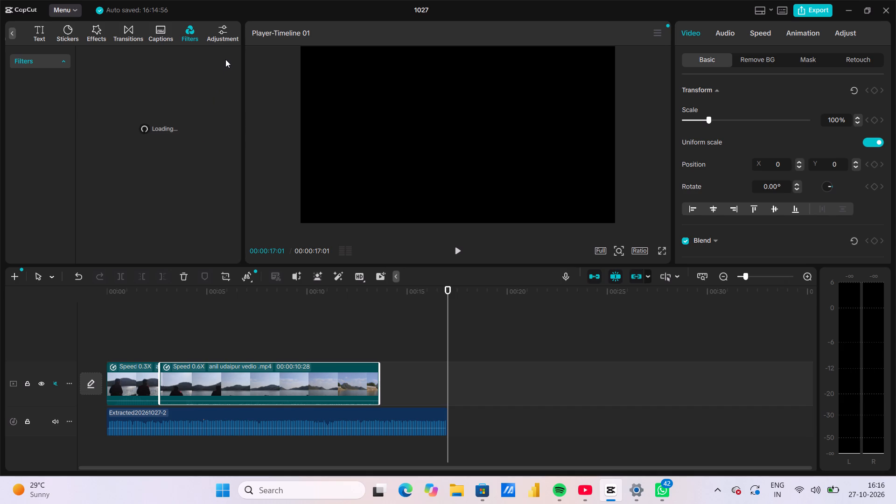
pyautogui.click(225, 59)
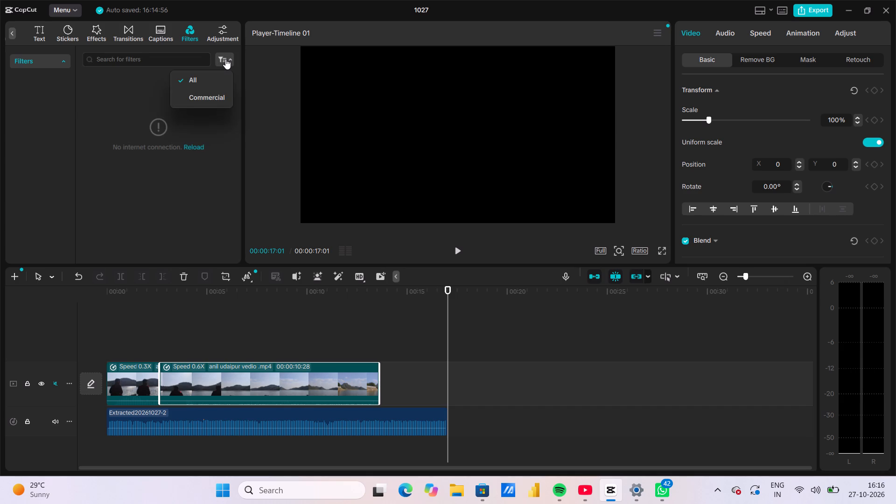
pyautogui.click(217, 98)
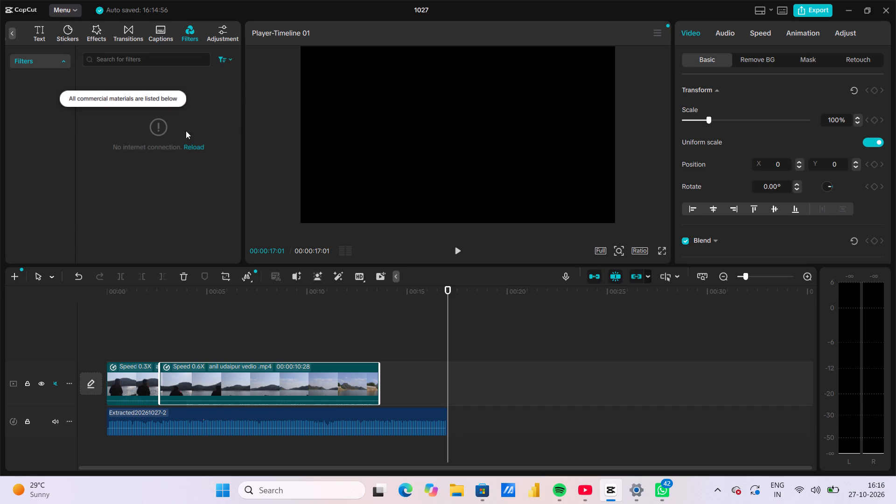
pyautogui.click(194, 140)
pyautogui.click(195, 143)
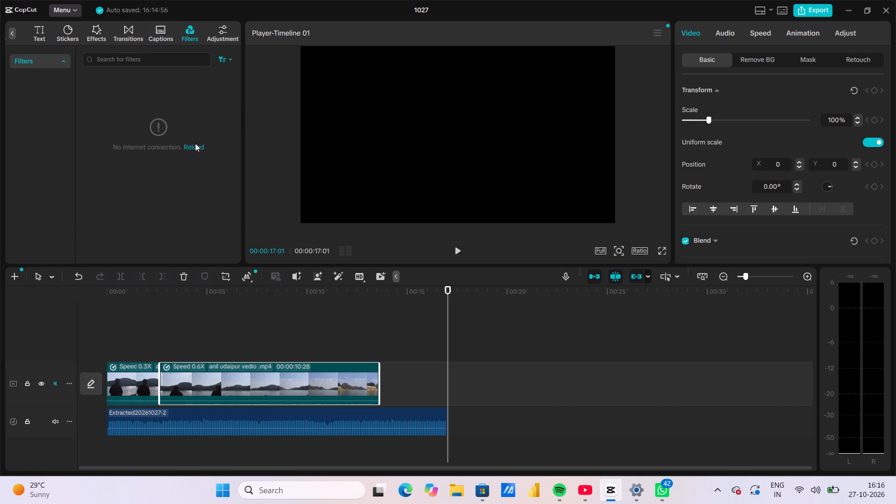
pyautogui.click(195, 143)
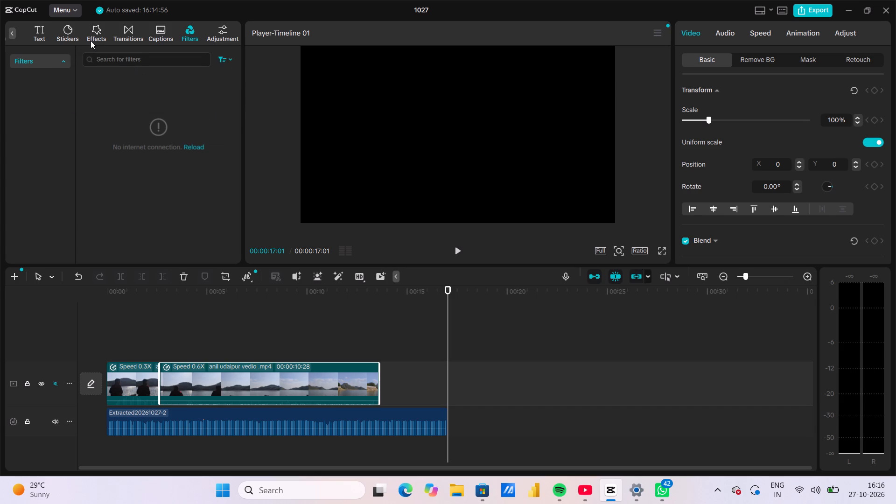
# Try to browse the video effects, body effects and stickers libraries.
pyautogui.click(92, 39)
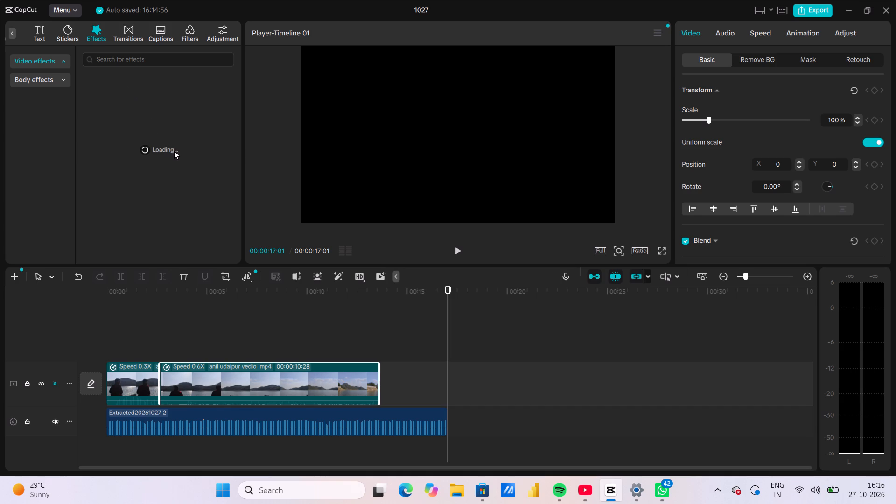
pyautogui.click(196, 150)
pyautogui.click(43, 79)
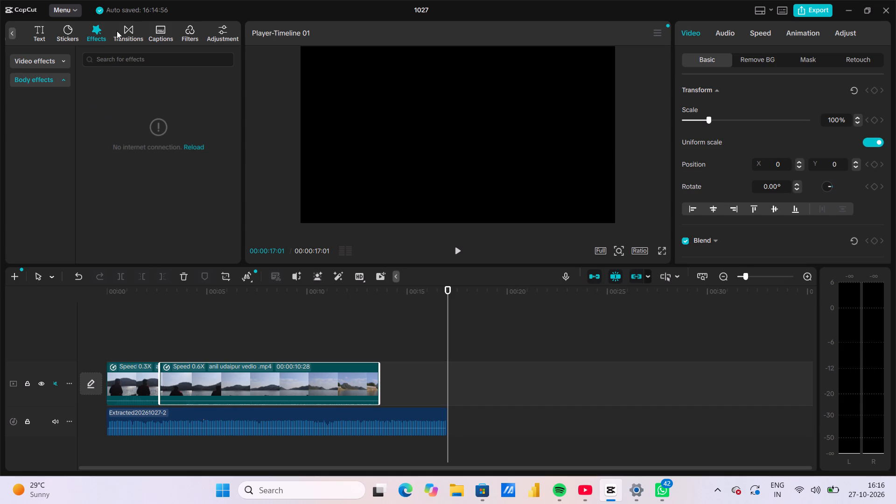
pyautogui.click(70, 32)
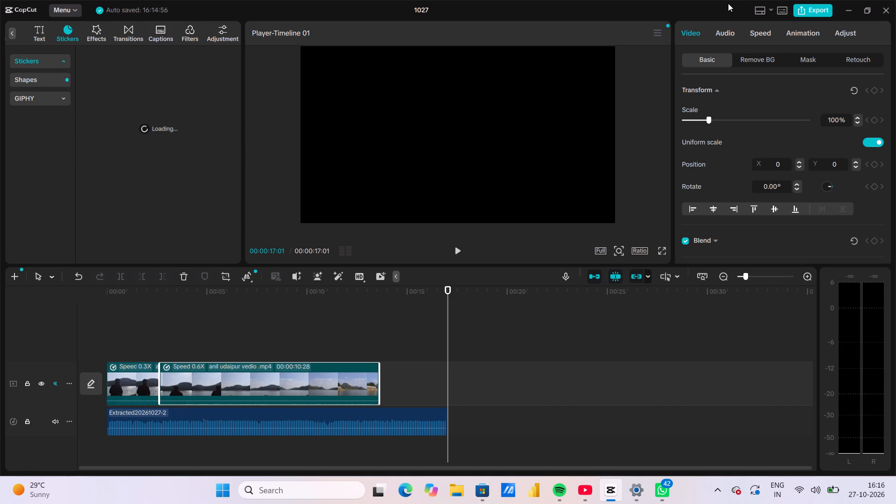
# Try to load the animation options for the second Udaipur segment, retrying the connection.
pyautogui.click(791, 29)
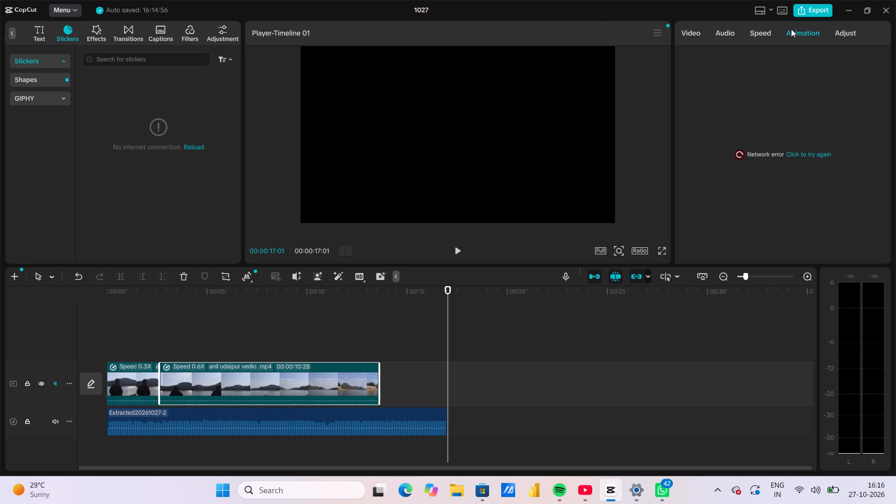
pyautogui.click(813, 154)
pyautogui.tripleClick(813, 154)
pyautogui.tripleClick(813, 154)
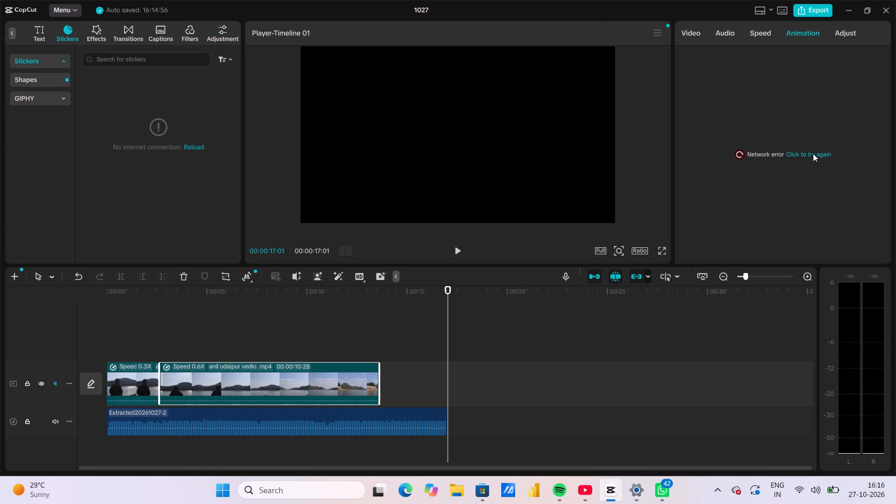
pyautogui.doubleClick(813, 154)
pyautogui.moveTo(813, 154); pyautogui.dragTo(617, 275)
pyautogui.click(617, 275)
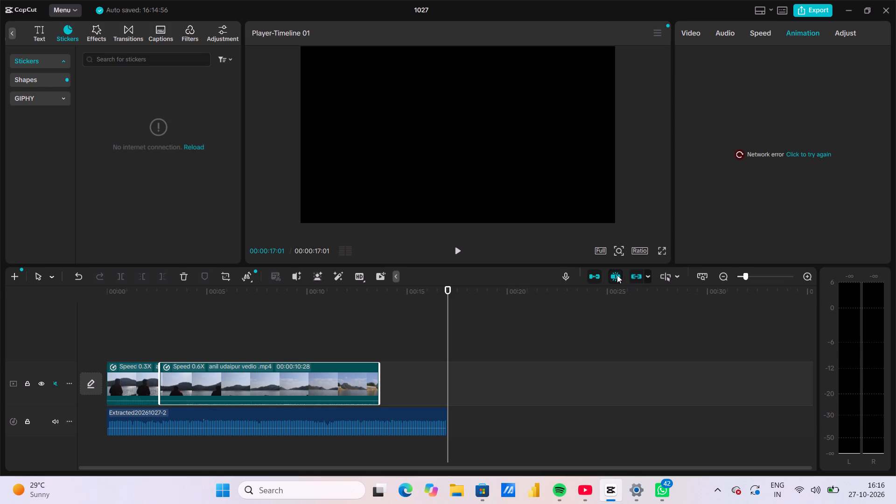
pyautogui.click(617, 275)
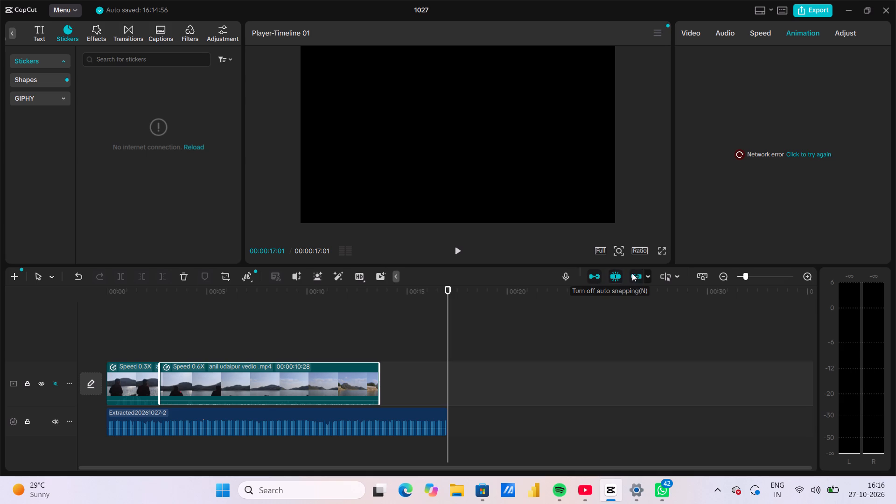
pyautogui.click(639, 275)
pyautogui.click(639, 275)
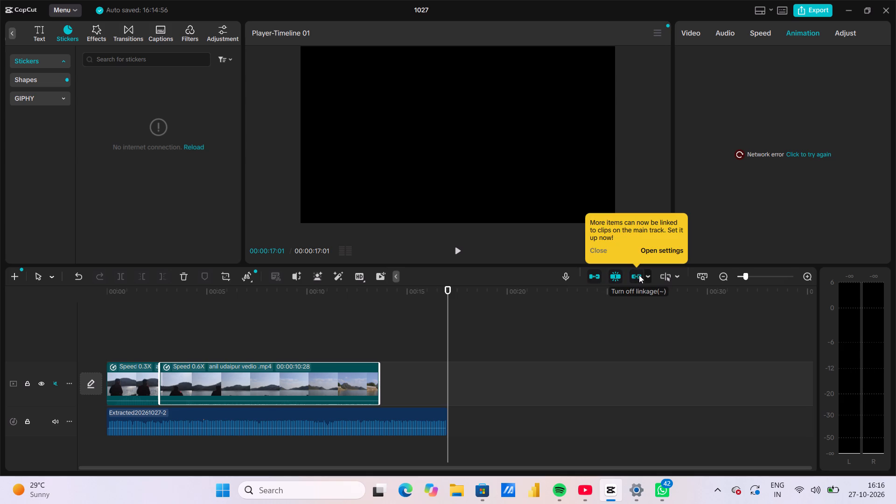
# Extract the second Udaipur segment's audio onto its own track, select the new audio clip, and play the sequence.
pyautogui.click(378, 275)
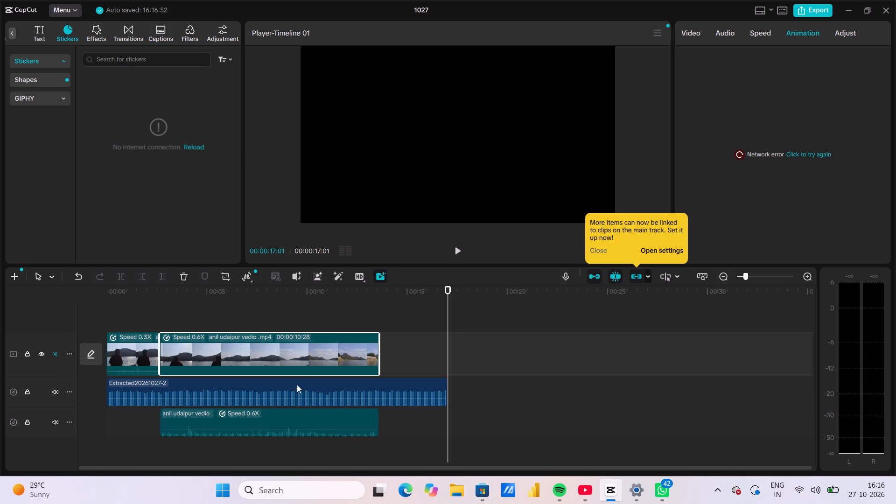
pyautogui.click(259, 421)
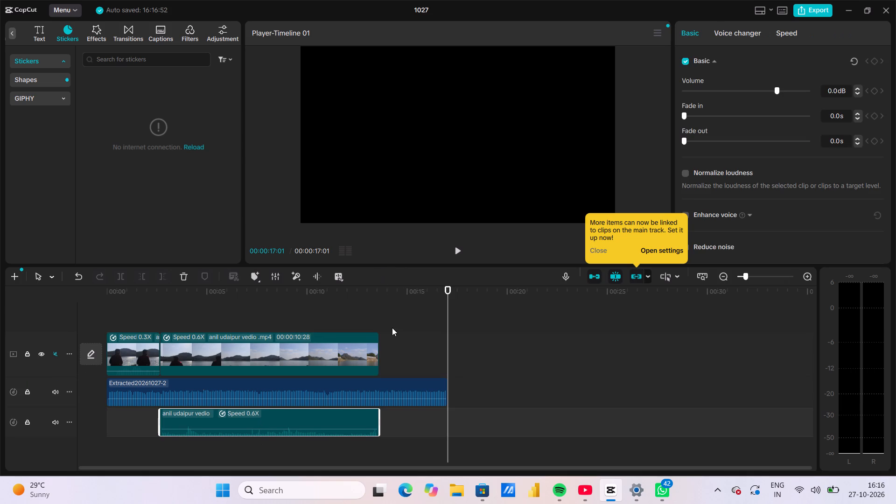
pyautogui.click(454, 252)
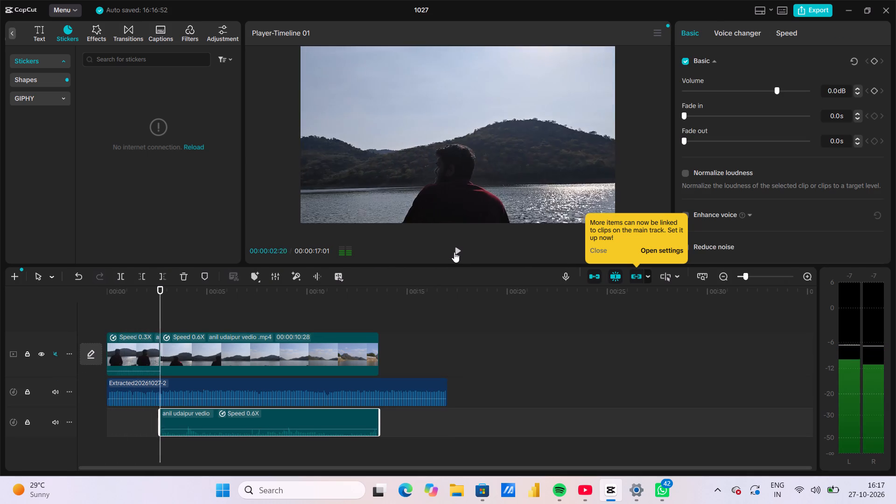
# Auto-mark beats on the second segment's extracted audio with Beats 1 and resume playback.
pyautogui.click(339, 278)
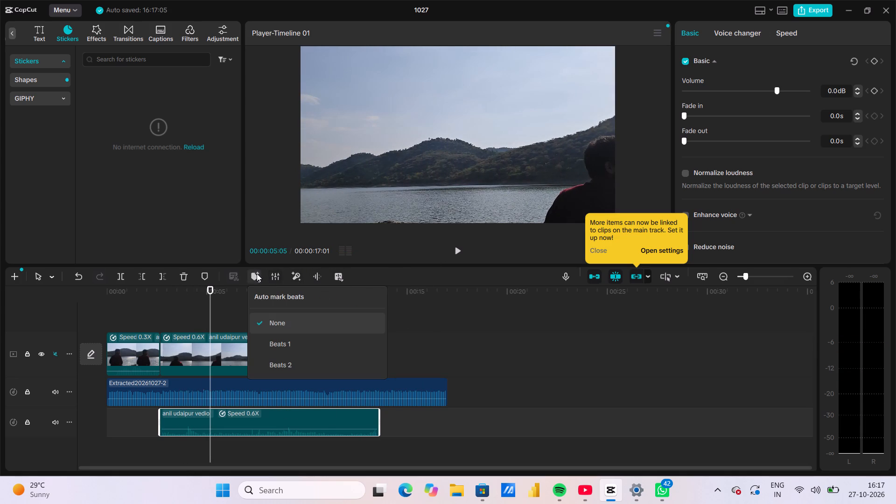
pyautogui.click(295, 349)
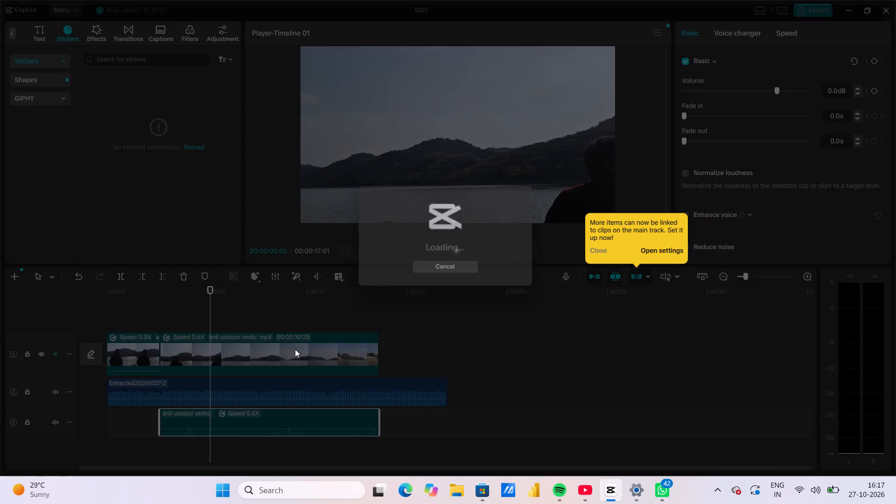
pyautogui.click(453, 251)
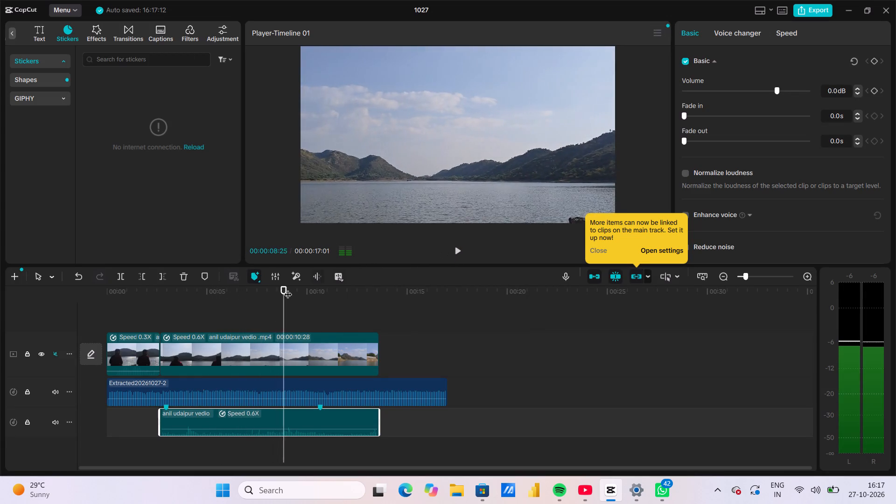
# Set auto beat marking on the second segment's extracted audio to Beats 2.
pyautogui.moveTo(258, 275); pyautogui.dragTo(289, 370)
pyautogui.click(289, 370)
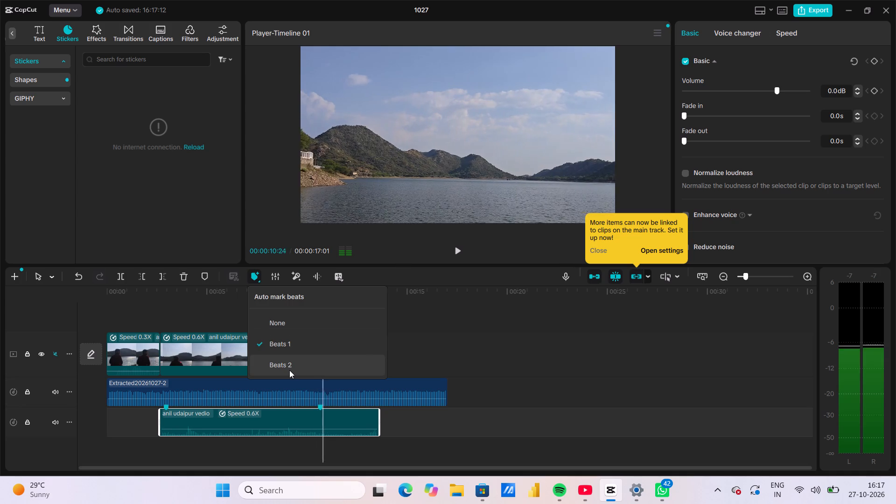
pyautogui.click(457, 256)
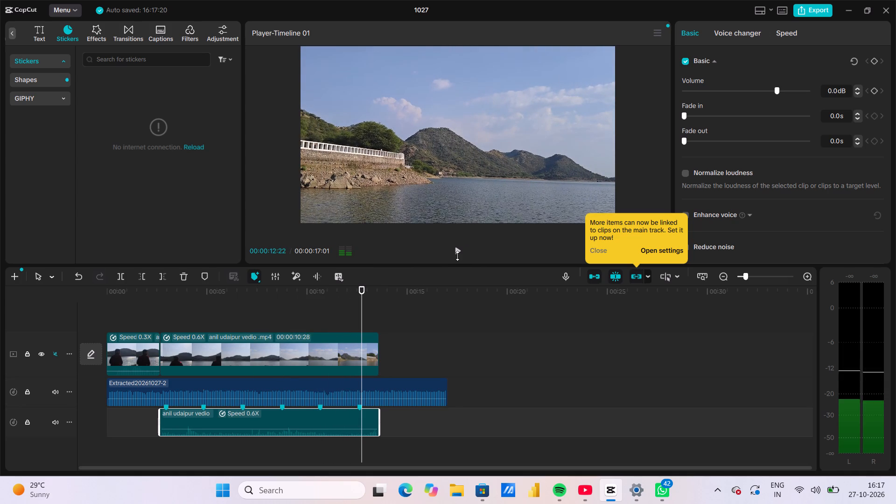
# Play the sequence from 00:00:04:18 to check it against the beat marks, and inspect points near its end and start.
pyautogui.click(199, 320)
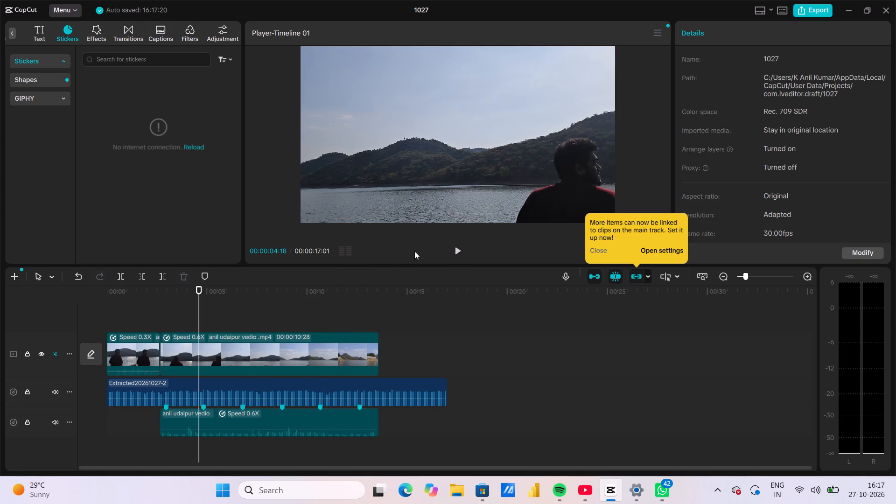
pyautogui.click(456, 248)
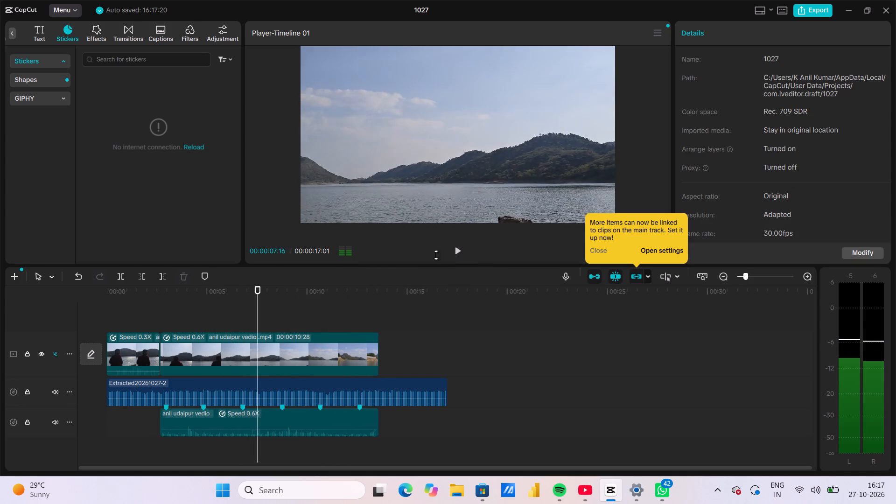
pyautogui.click(370, 308)
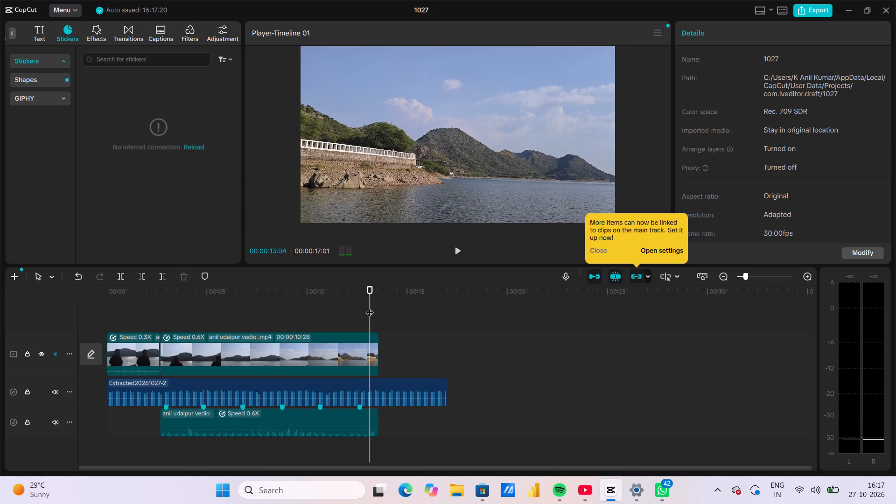
pyautogui.click(122, 315)
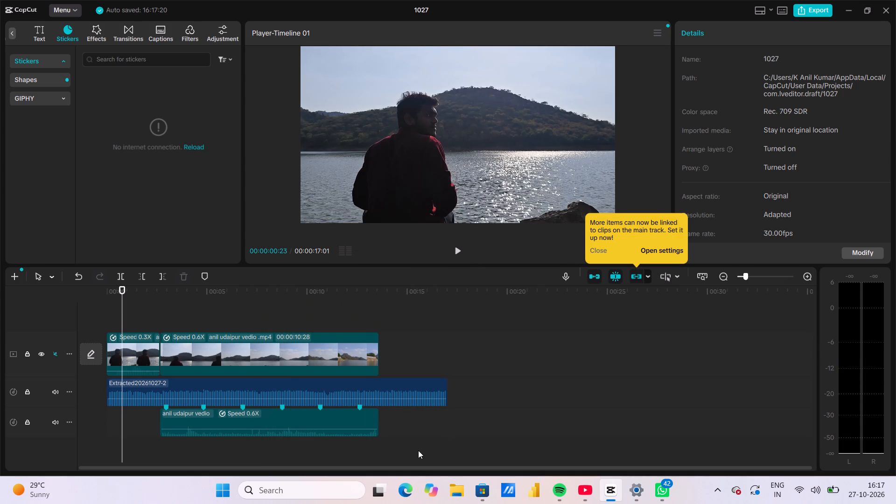
pyautogui.click(414, 452)
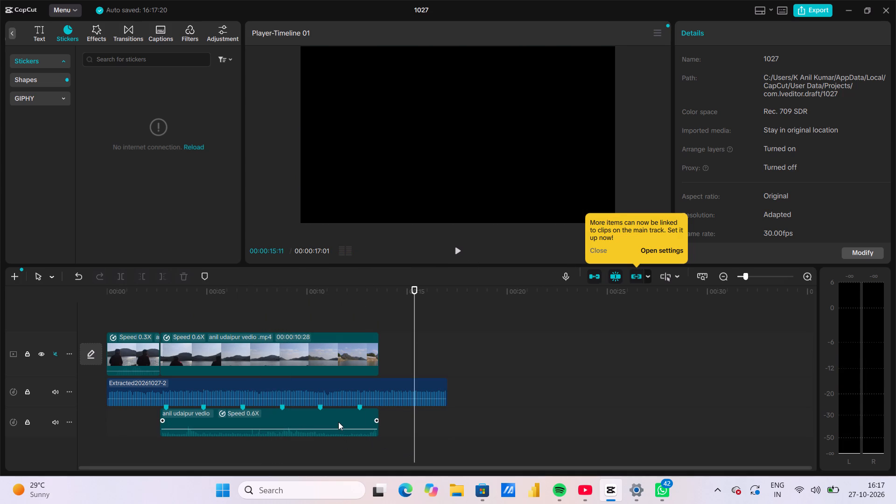
# Set auto beat marking on the second segment's extracted audio to None.
pyautogui.click(338, 422)
pyautogui.click(255, 276)
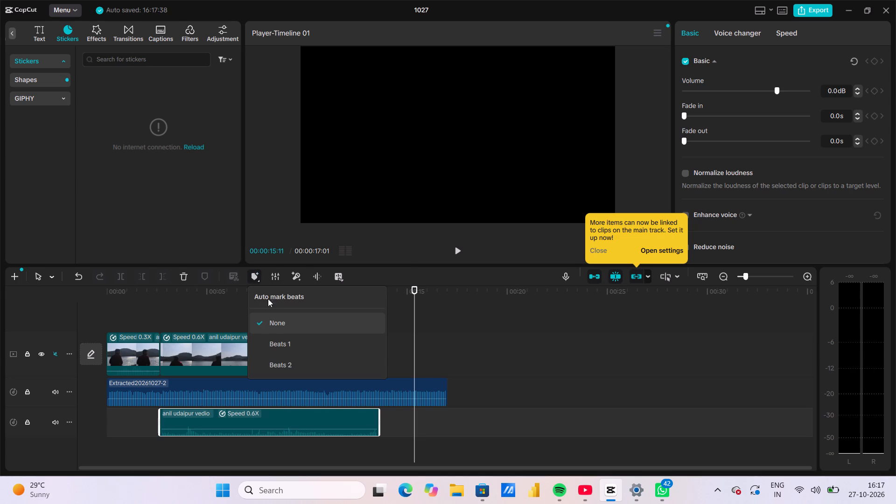
pyautogui.click(273, 324)
# Select the second Udaipur video segment at 00:00:09:01 and examine its background removal, retouch, HSL, curves and mask options.
pyautogui.click(287, 309)
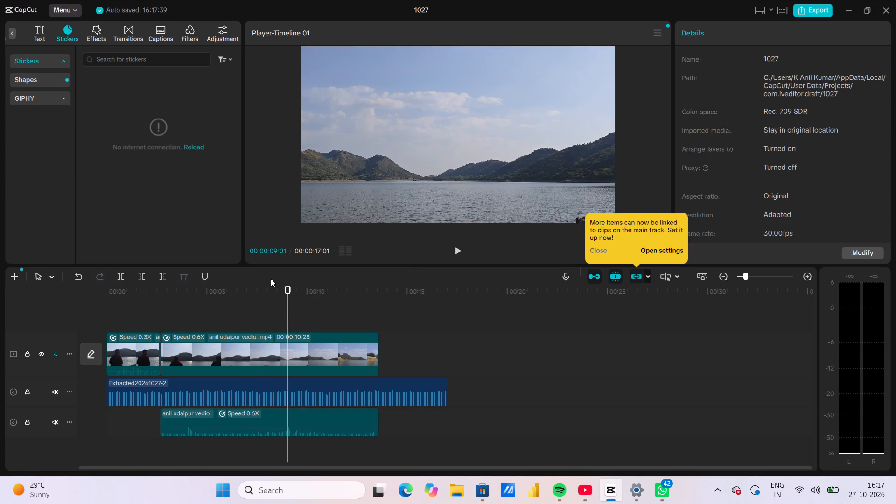
pyautogui.click(462, 160)
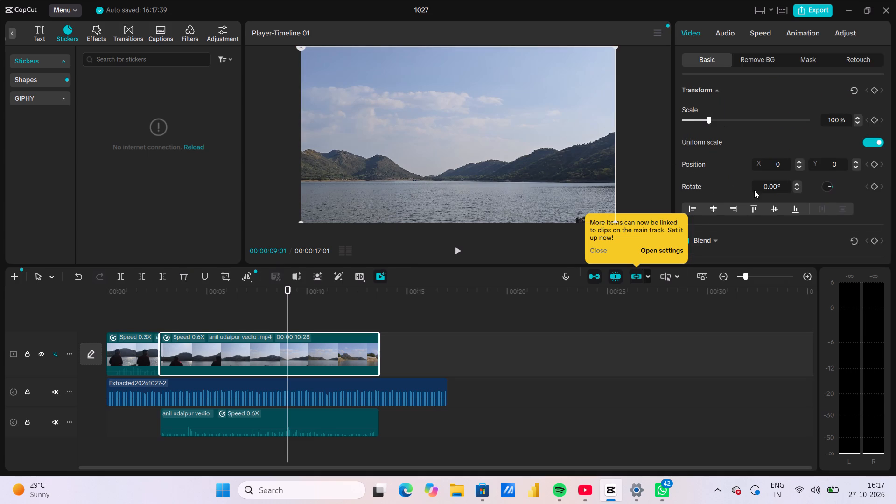
pyautogui.click(760, 63)
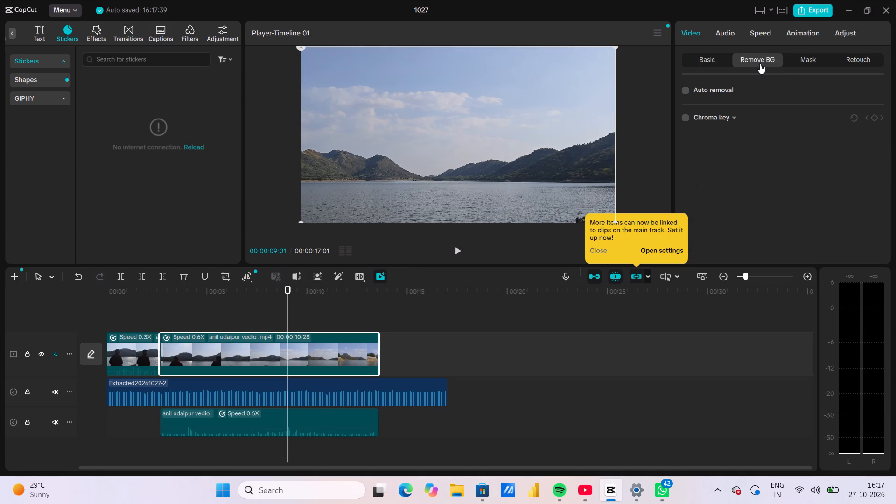
pyautogui.click(725, 61)
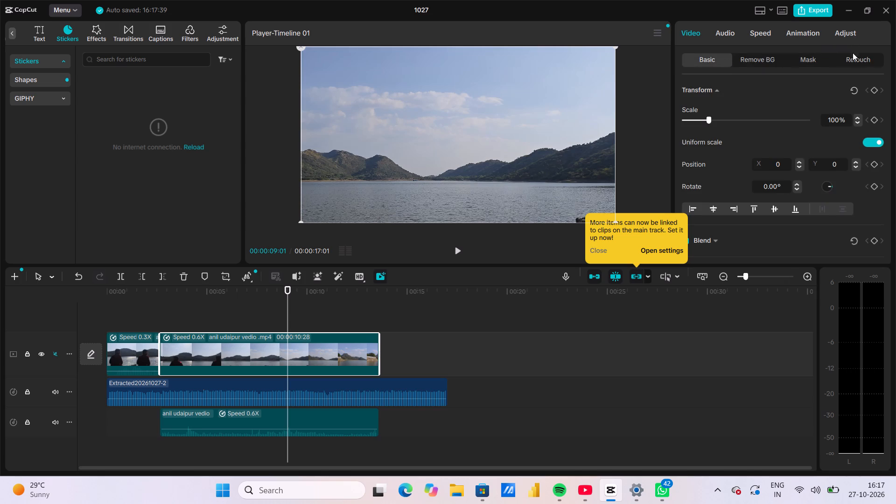
pyautogui.click(857, 55)
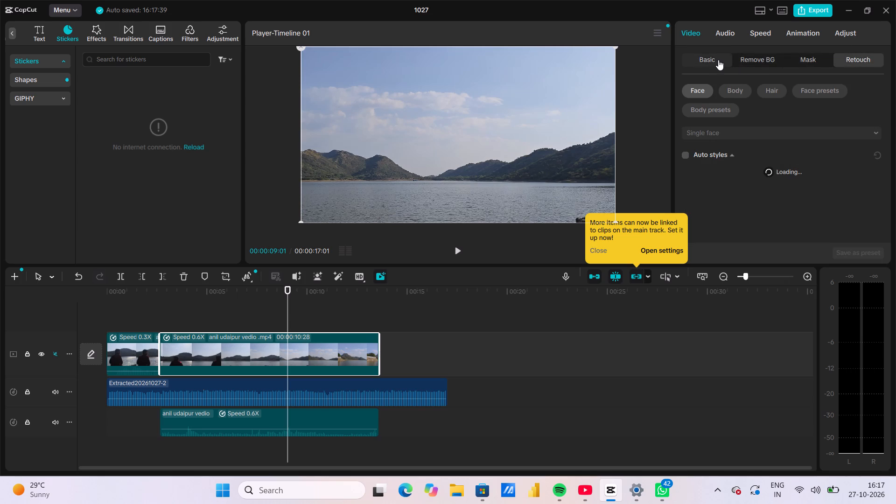
pyautogui.click(716, 60)
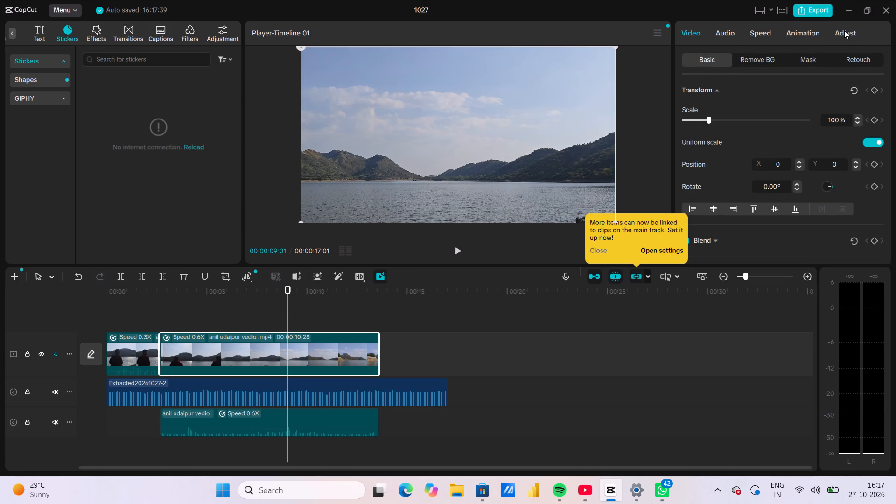
pyautogui.click(844, 30)
pyautogui.moveTo(844, 30); pyautogui.dragTo(764, 113)
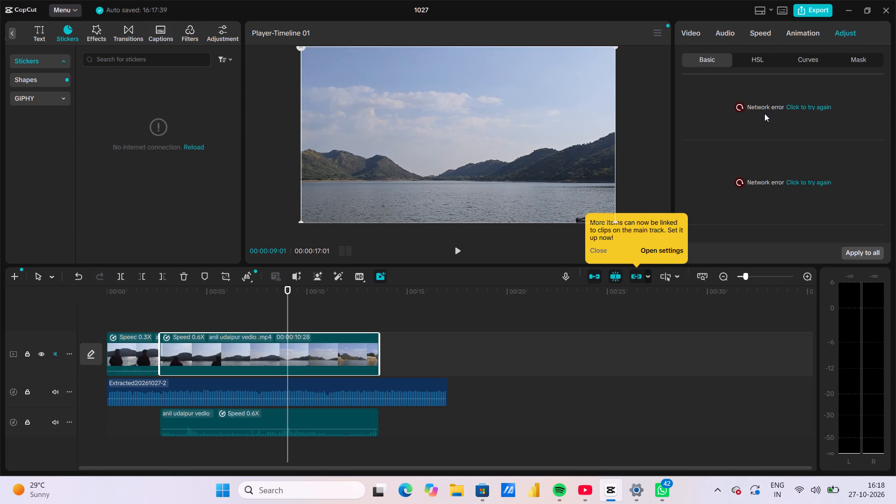
pyautogui.moveTo(764, 113); pyautogui.dragTo(793, 105)
pyautogui.click(793, 105)
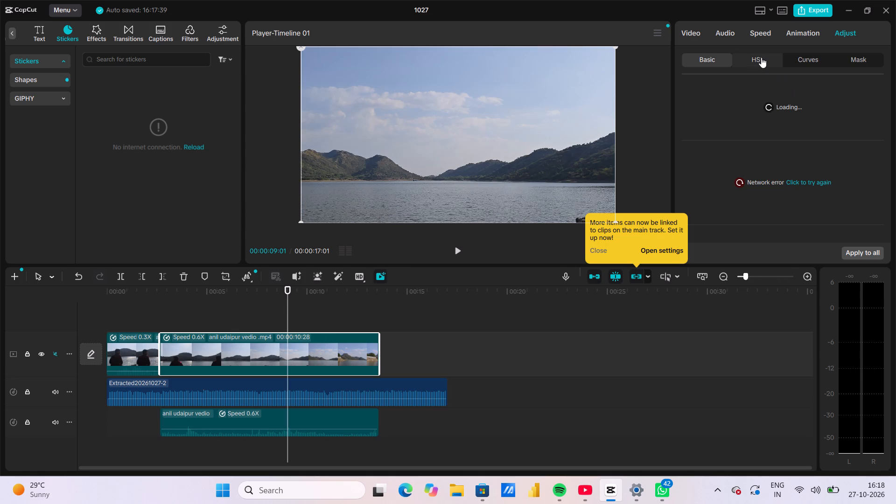
pyautogui.click(761, 57)
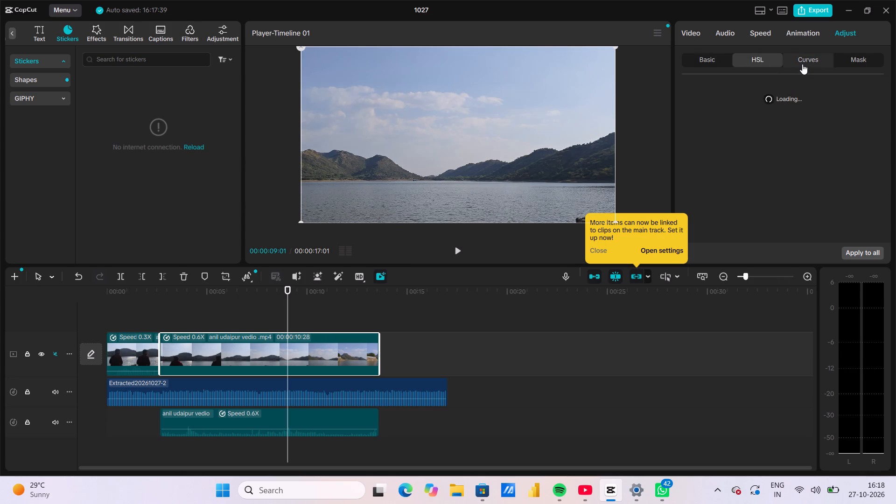
pyautogui.click(802, 64)
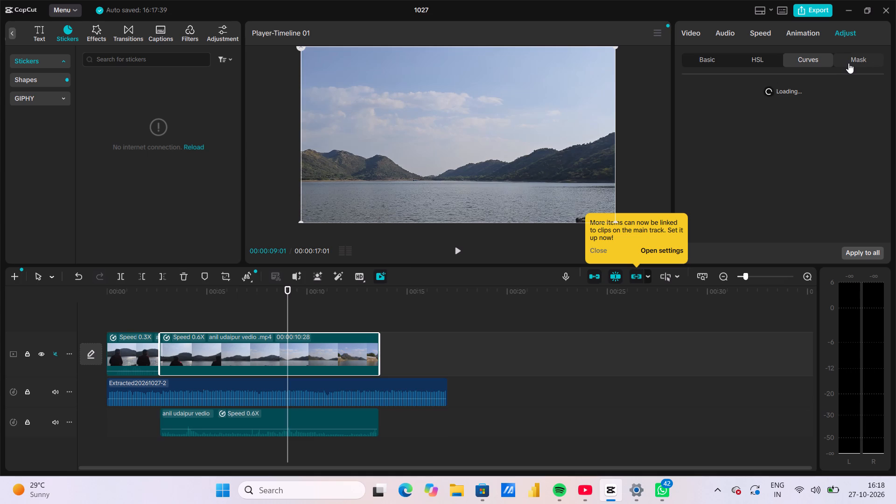
pyautogui.click(848, 63)
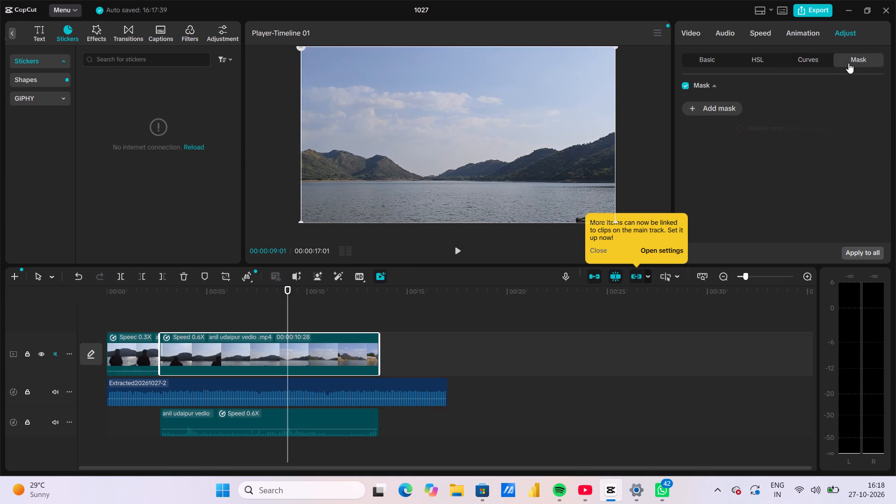
pyautogui.click(771, 55)
pyautogui.moveTo(707, 52); pyautogui.dragTo(708, 61)
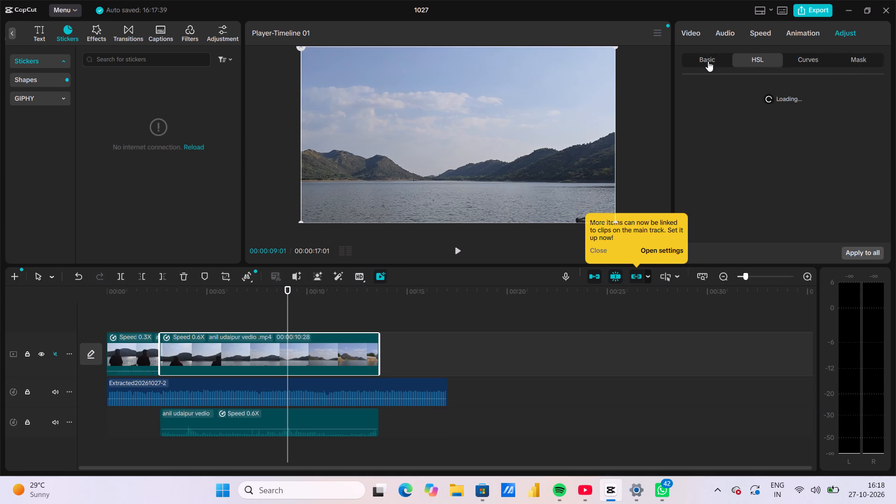
pyautogui.moveTo(708, 61); pyautogui.dragTo(708, 62)
pyautogui.click(708, 62)
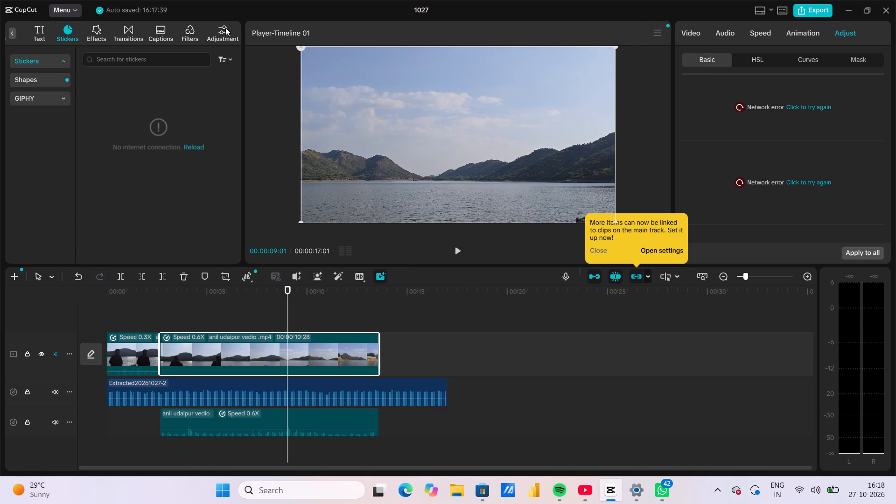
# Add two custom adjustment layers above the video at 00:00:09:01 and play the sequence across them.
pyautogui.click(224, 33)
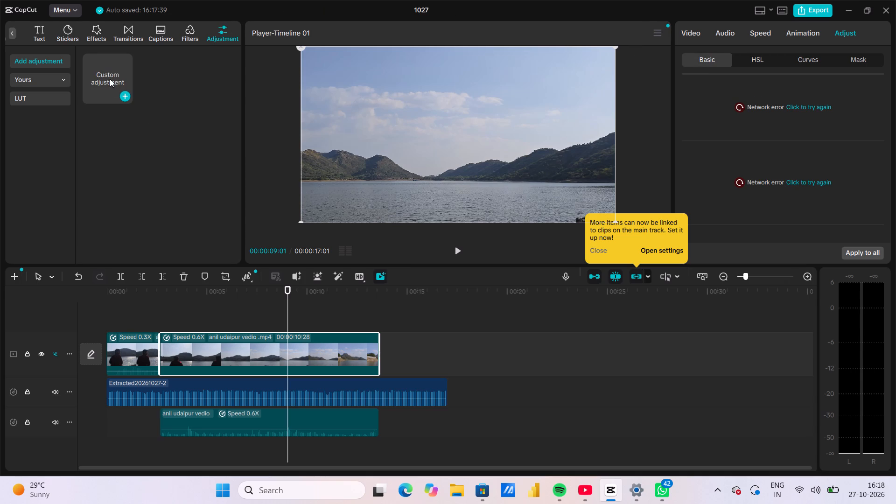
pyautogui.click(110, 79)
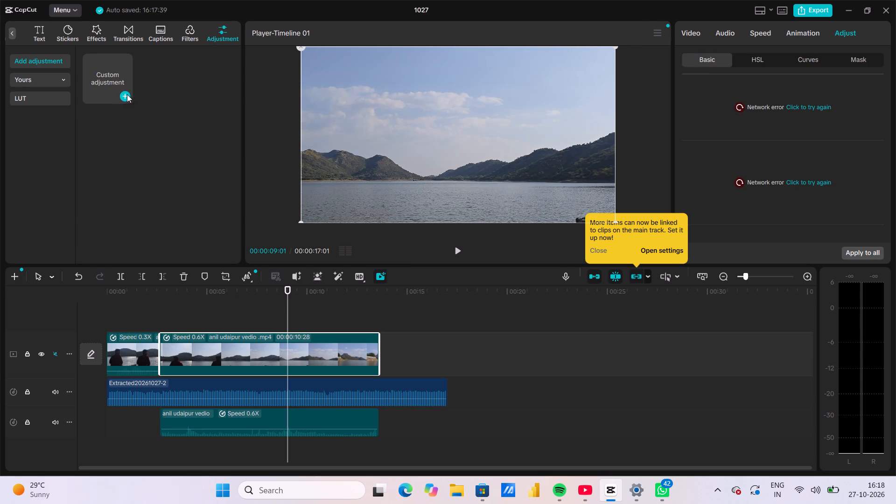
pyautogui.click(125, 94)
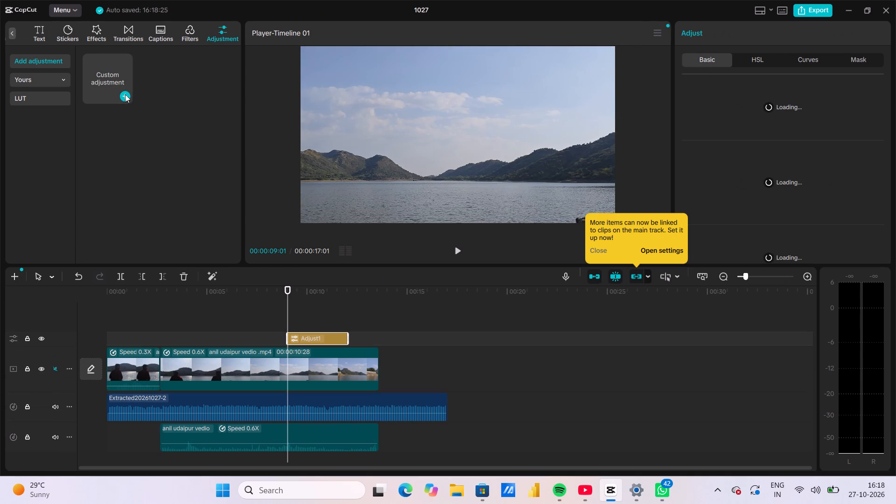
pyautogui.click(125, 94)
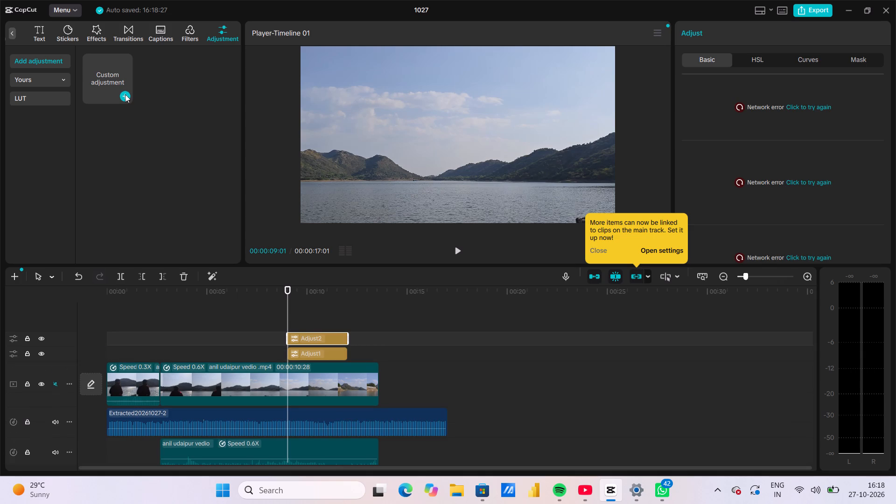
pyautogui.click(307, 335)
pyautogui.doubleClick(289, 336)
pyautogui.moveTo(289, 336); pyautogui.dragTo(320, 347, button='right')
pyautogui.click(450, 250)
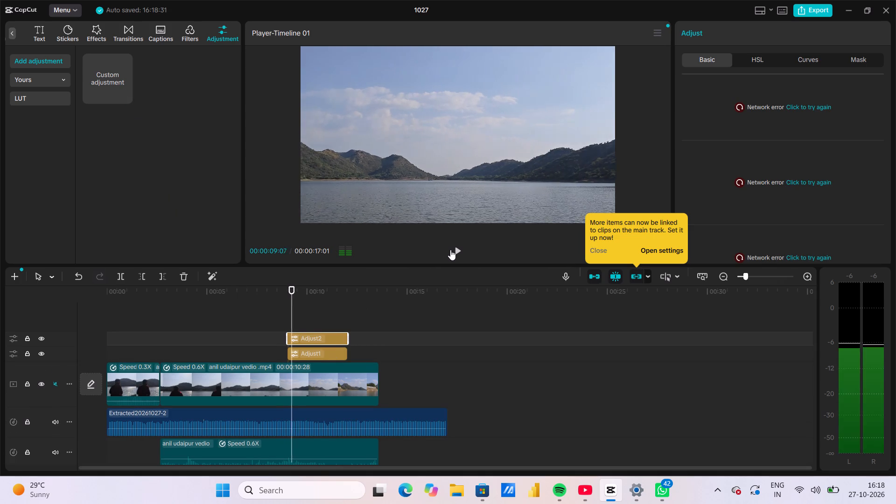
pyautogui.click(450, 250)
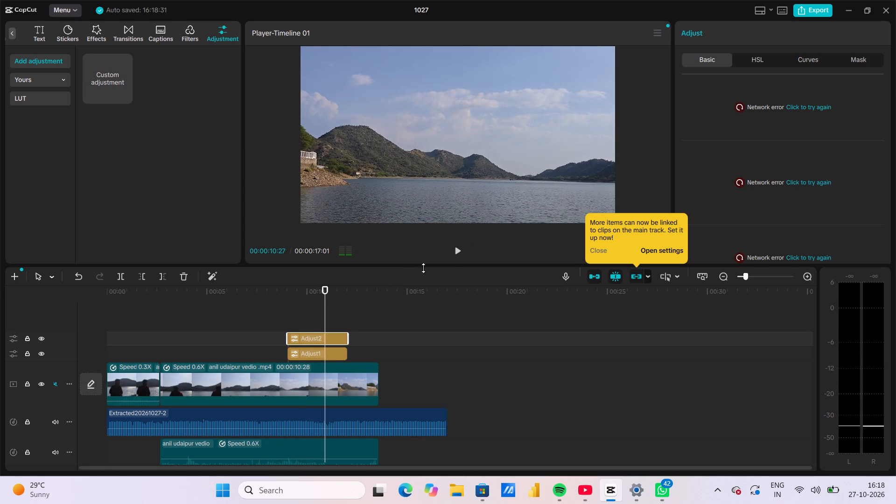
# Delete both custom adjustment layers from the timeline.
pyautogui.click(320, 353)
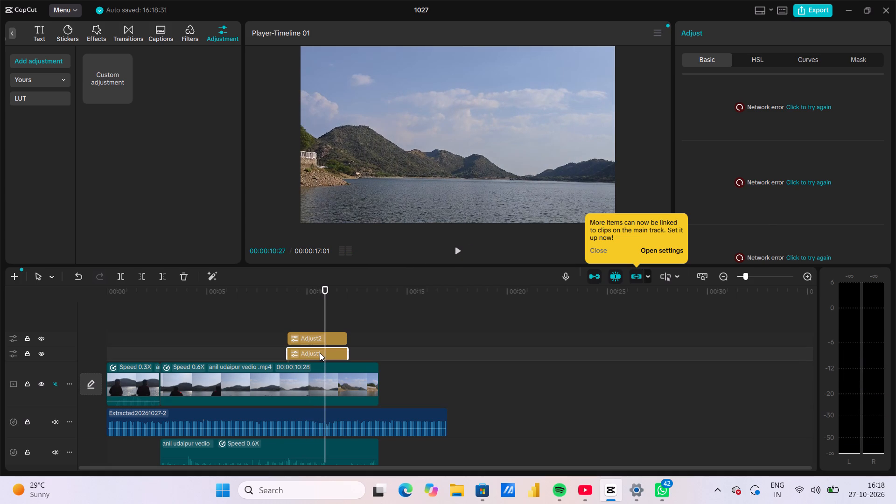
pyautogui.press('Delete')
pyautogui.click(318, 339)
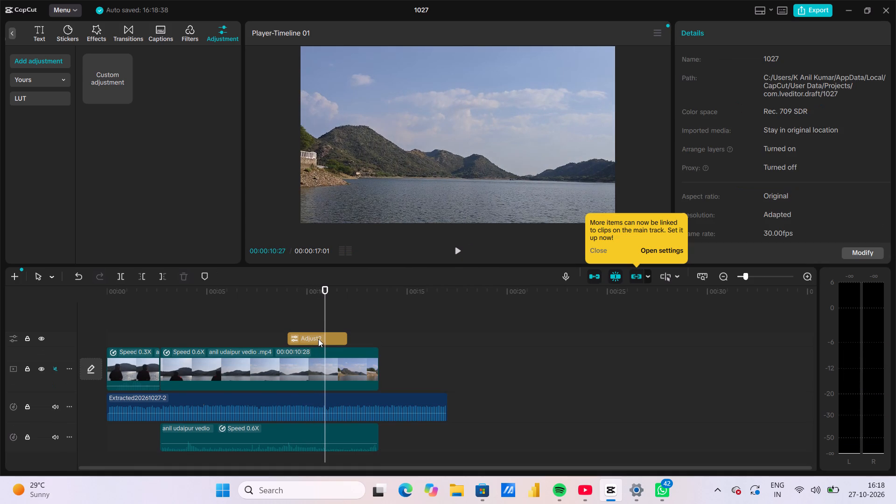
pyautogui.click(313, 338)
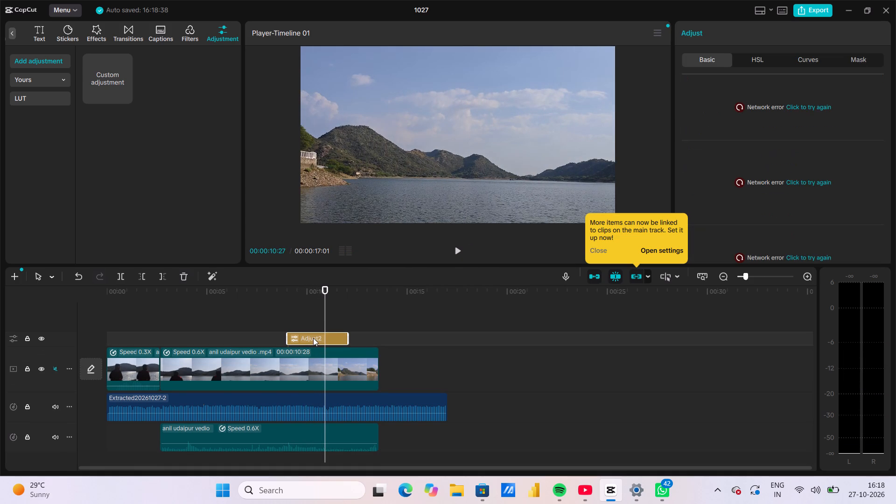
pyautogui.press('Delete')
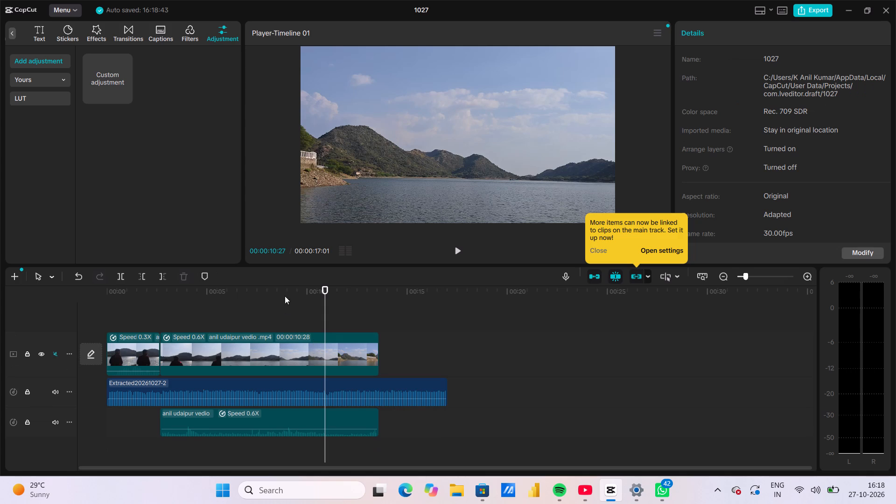
# Dismiss the tip about linking more items to main-track clips.
pyautogui.click(602, 249)
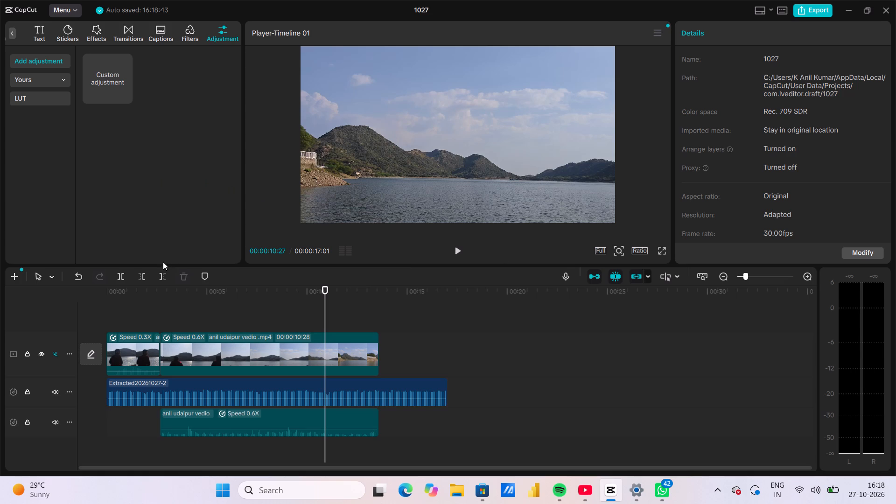
# Examine the saved adjustment presets and the LUT import options.
pyautogui.click(221, 36)
pyautogui.click(18, 77)
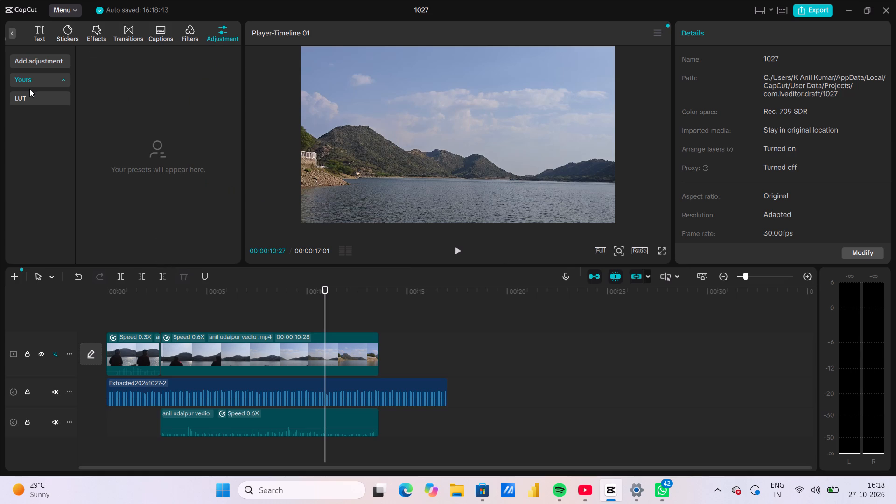
pyautogui.click(32, 94)
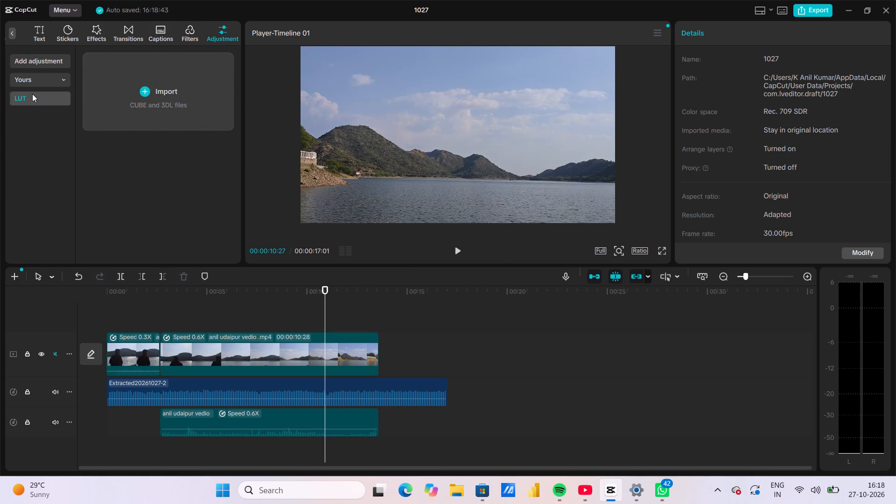
pyautogui.click(116, 168)
pyautogui.moveTo(116, 168); pyautogui.dragTo(115, 42)
pyautogui.hscroll(-1, 115, 42)
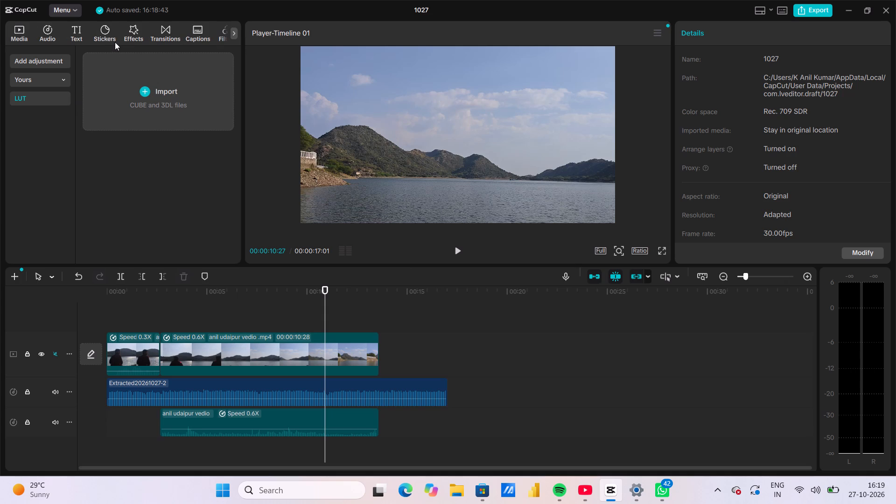
pyautogui.hscroll(-1, 115, 42)
# Select the 0.6X Udaipur clip on the main track and check its animation and adjustment settings.
pyautogui.click(376, 363)
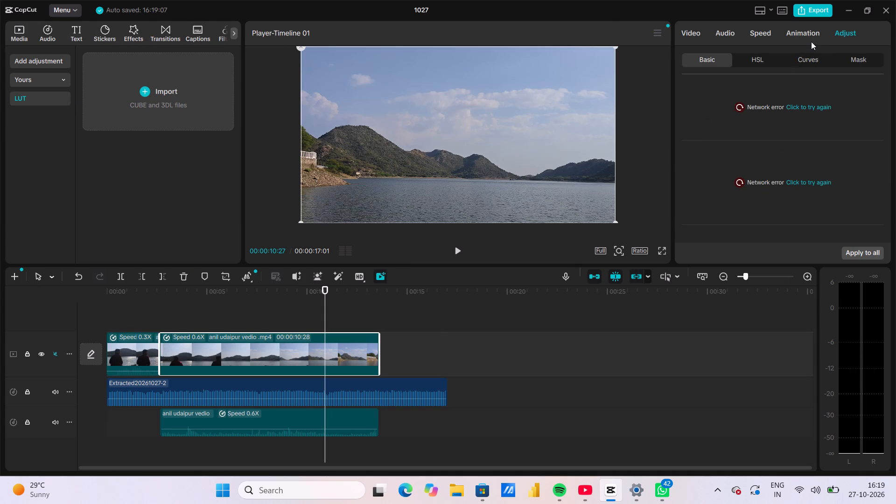
pyautogui.click(816, 36)
pyautogui.click(843, 28)
# Play the whole sequence through from the beginning.
pyautogui.click(757, 272)
pyautogui.click(761, 276)
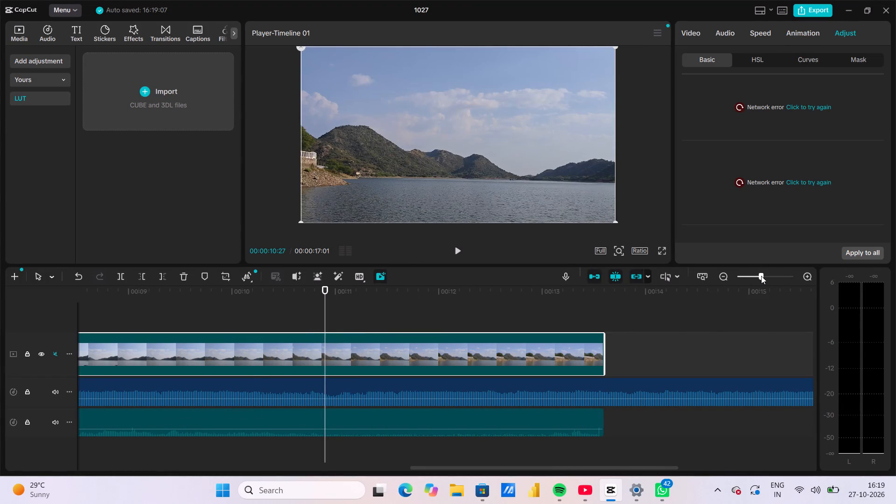
pyautogui.click(743, 275)
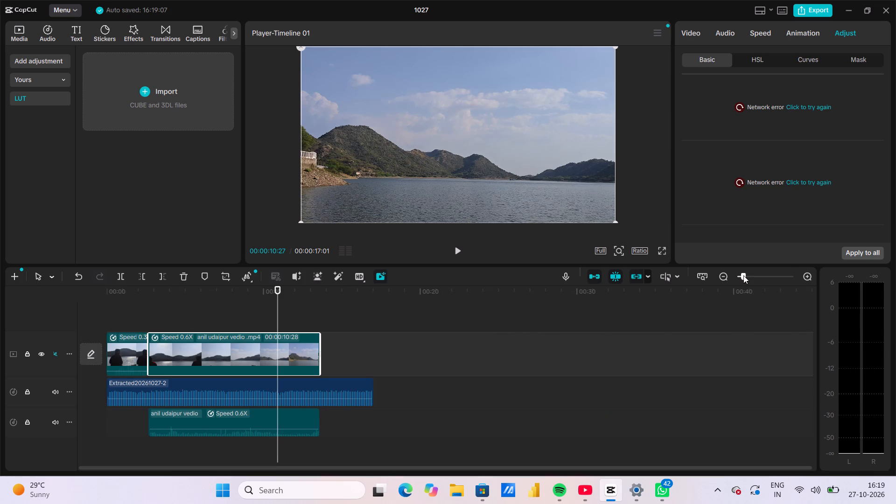
pyautogui.click(748, 275)
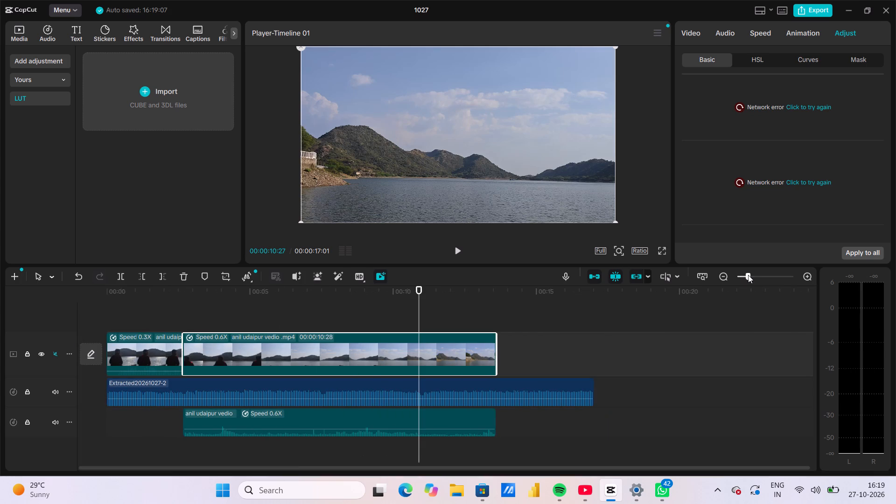
pyautogui.click(706, 357)
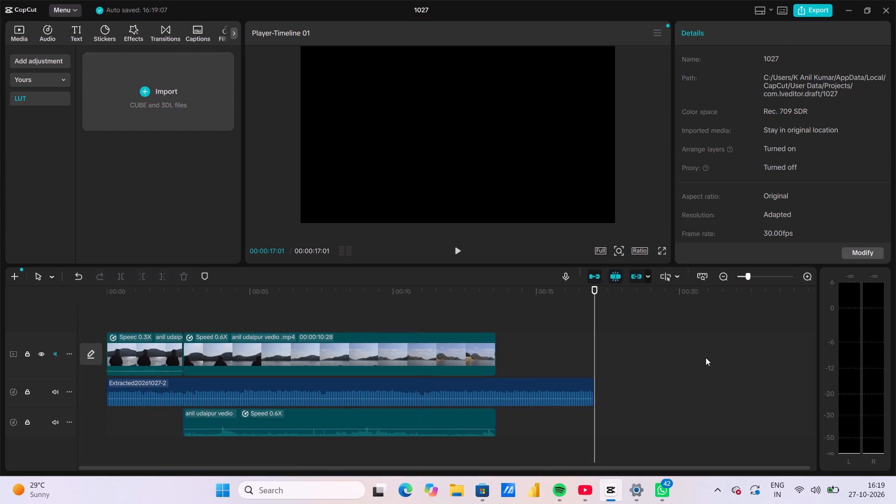
pyautogui.hscroll(-1, 517, 299)
pyautogui.click(457, 246)
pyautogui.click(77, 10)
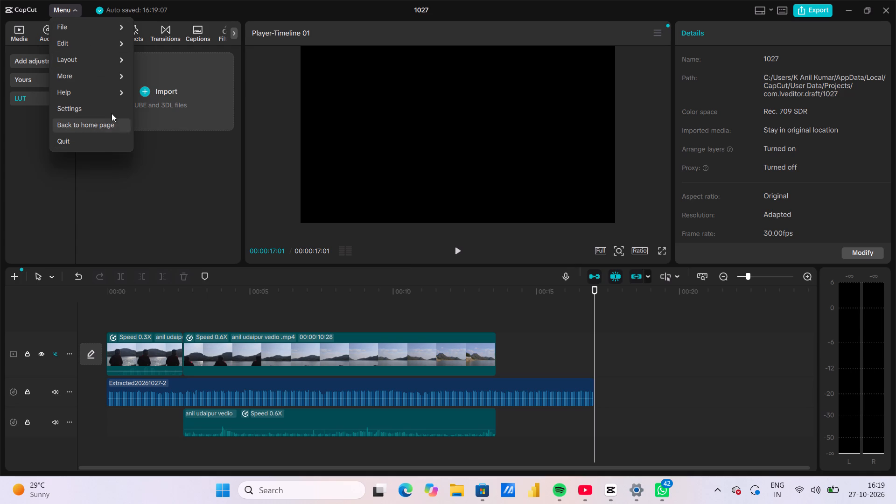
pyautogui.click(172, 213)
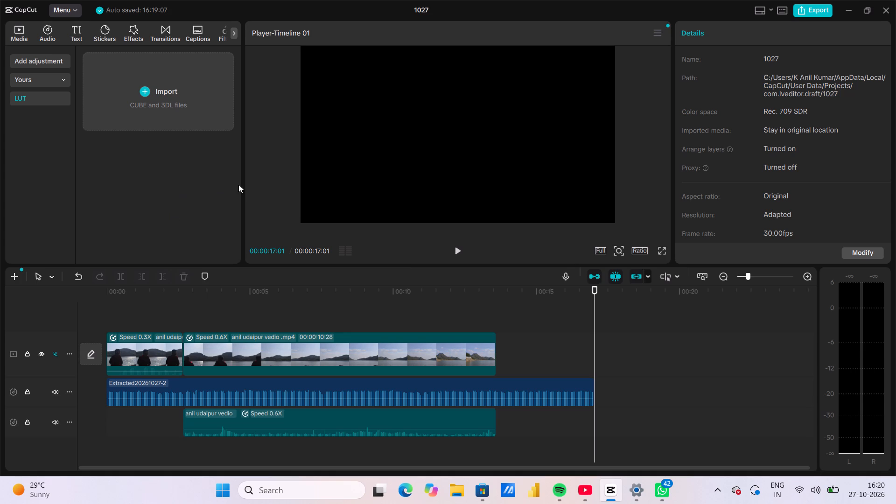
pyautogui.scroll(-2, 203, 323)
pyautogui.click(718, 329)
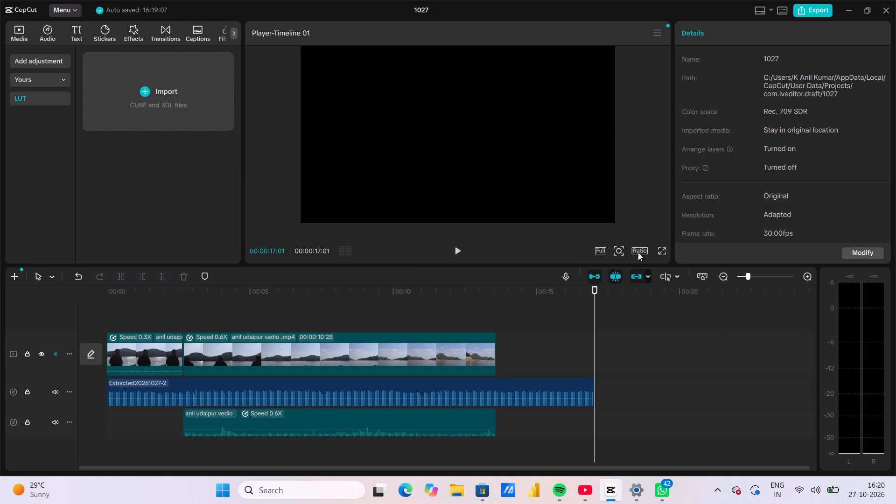
# Change the project's aspect ratio to 9:16.
pyautogui.click(638, 252)
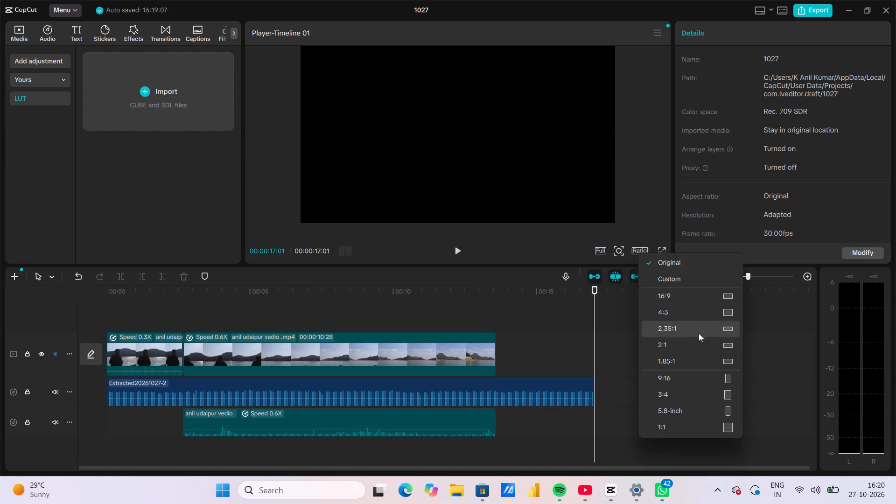
pyautogui.click(698, 375)
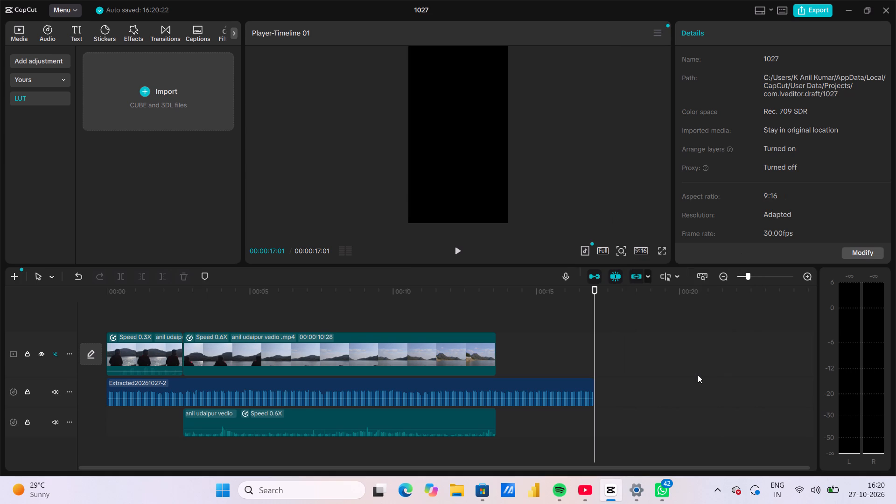
# Play the vertical sequence and view the preview quality options.
pyautogui.click(457, 251)
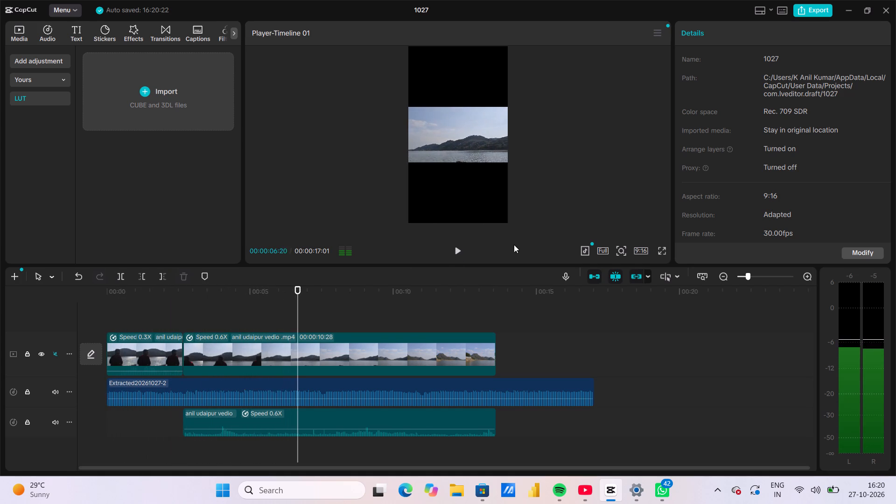
pyautogui.click(601, 247)
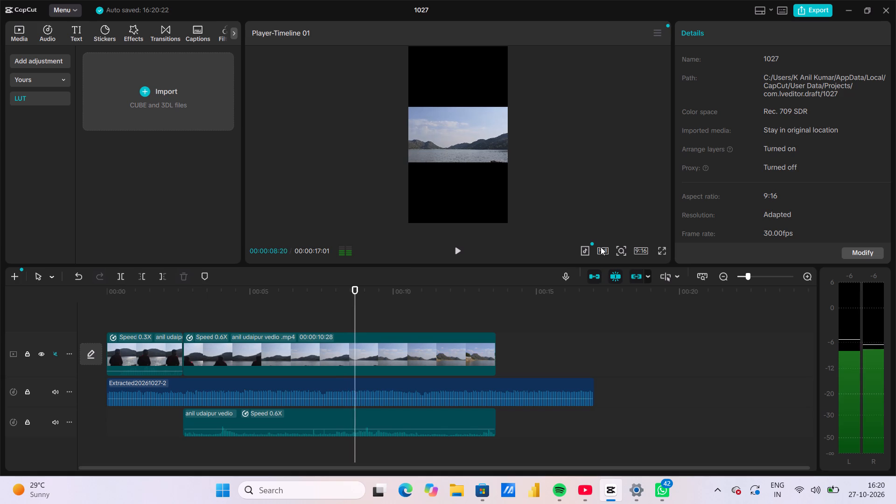
pyautogui.click(606, 251)
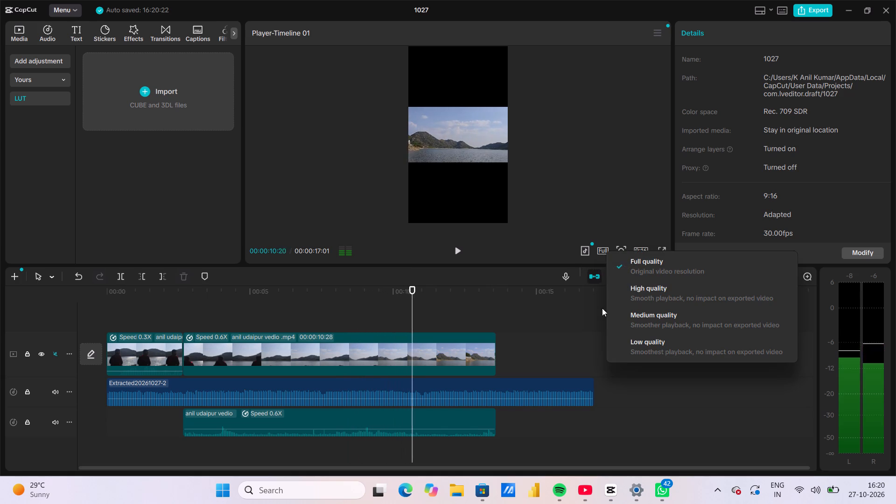
pyautogui.click(596, 336)
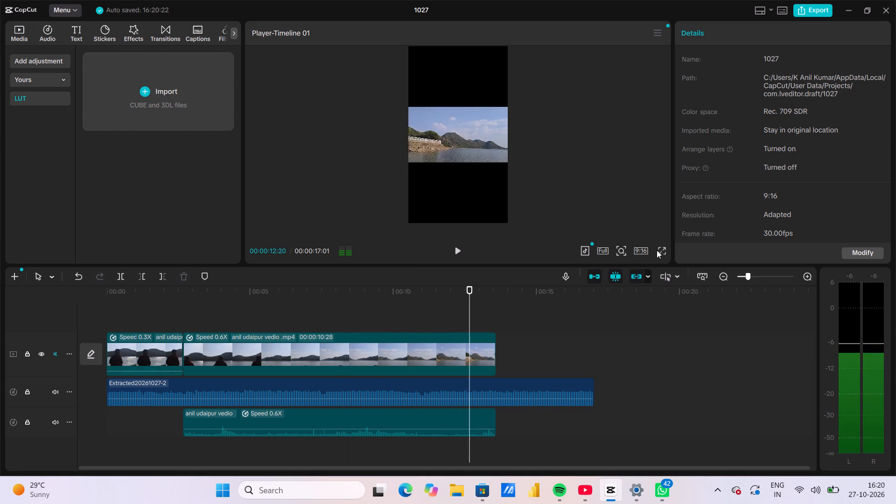
# Replay the vertical sequence in full screen and return to the editor.
pyautogui.click(665, 250)
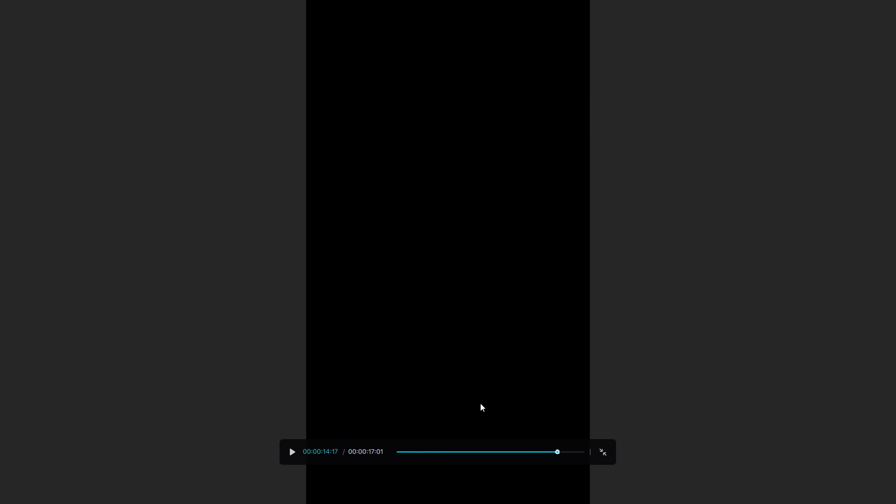
pyautogui.click(408, 449)
pyautogui.click(294, 453)
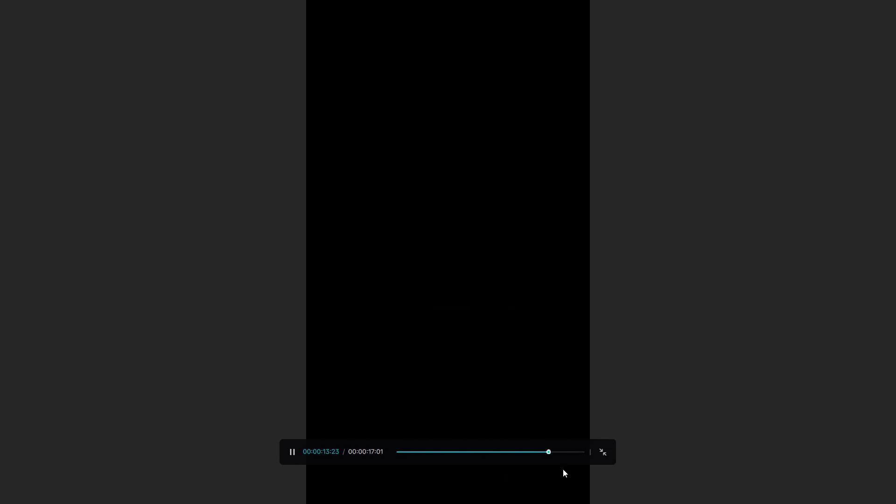
pyautogui.click(604, 452)
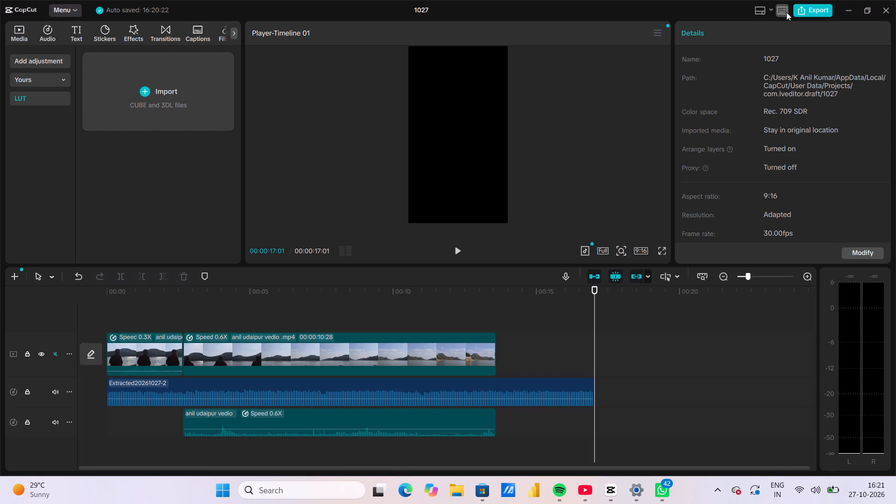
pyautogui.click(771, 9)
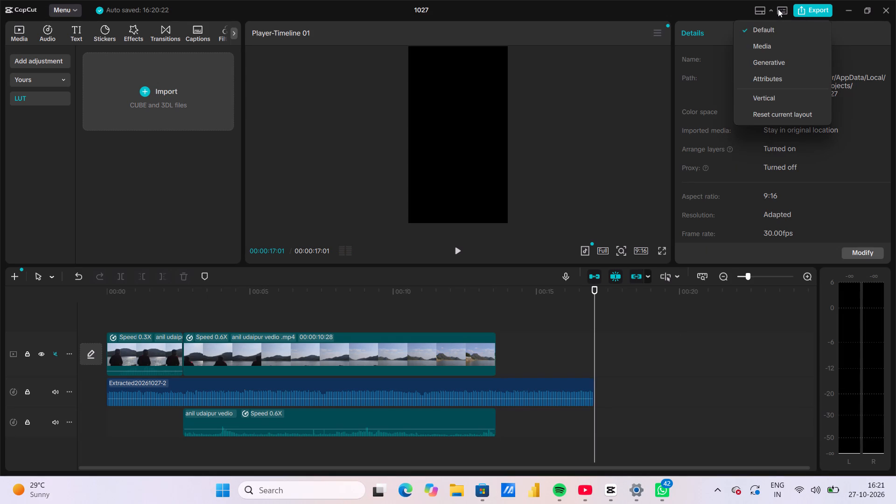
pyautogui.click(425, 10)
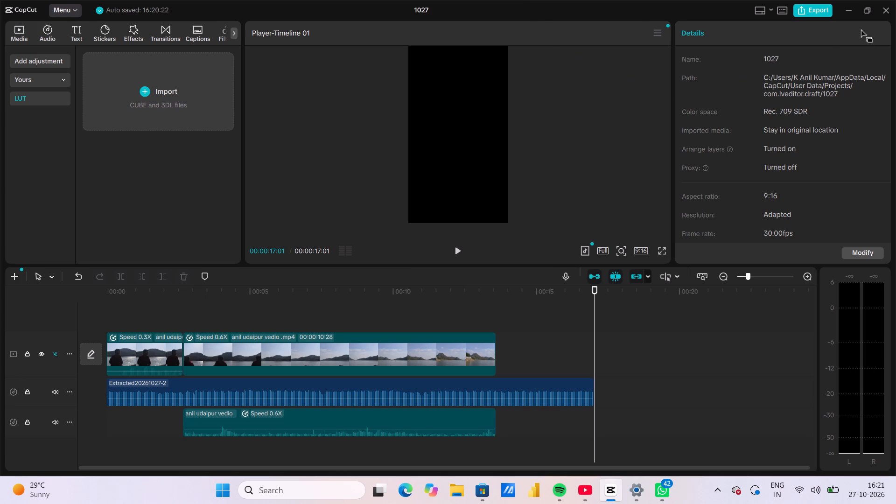
# Minimize CapCut and Spotify and launch Kuro from the desktop.
pyautogui.click(853, 16)
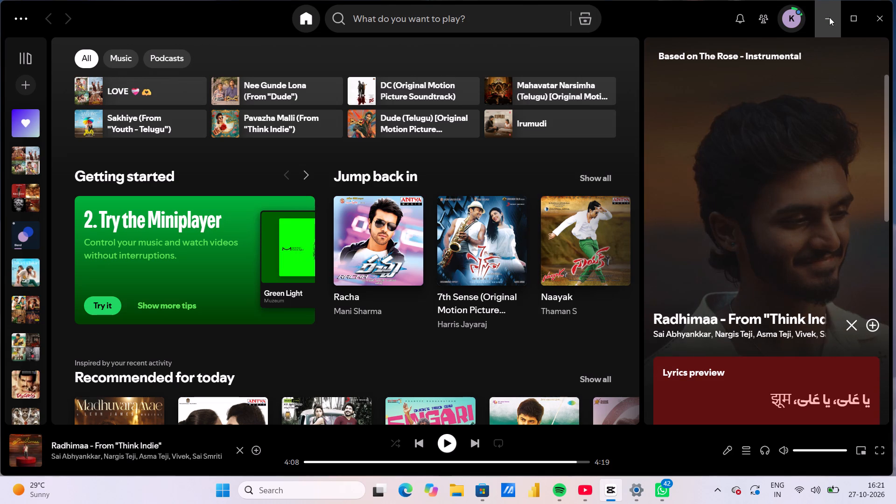
pyautogui.click(829, 17)
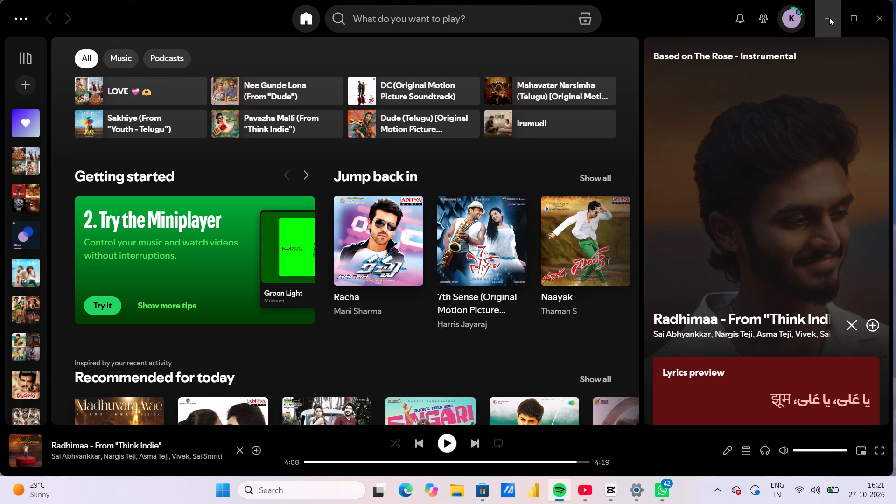
pyautogui.click(795, 11)
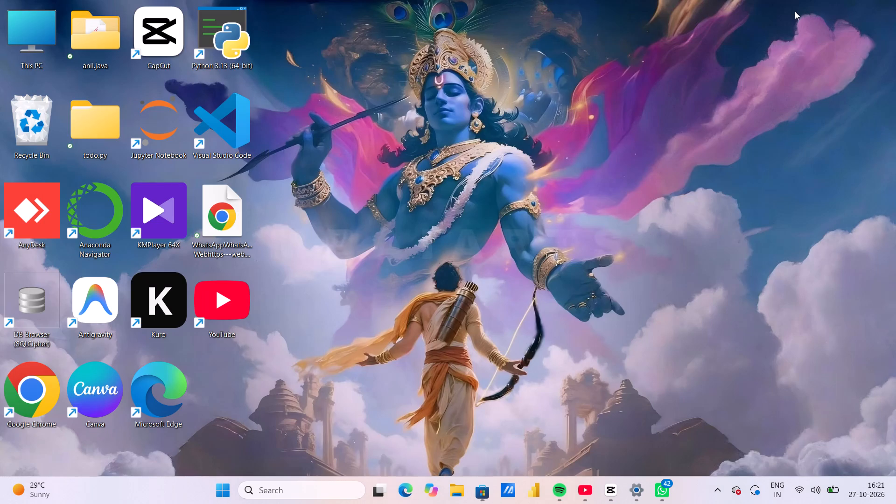
pyautogui.doubleClick(145, 313)
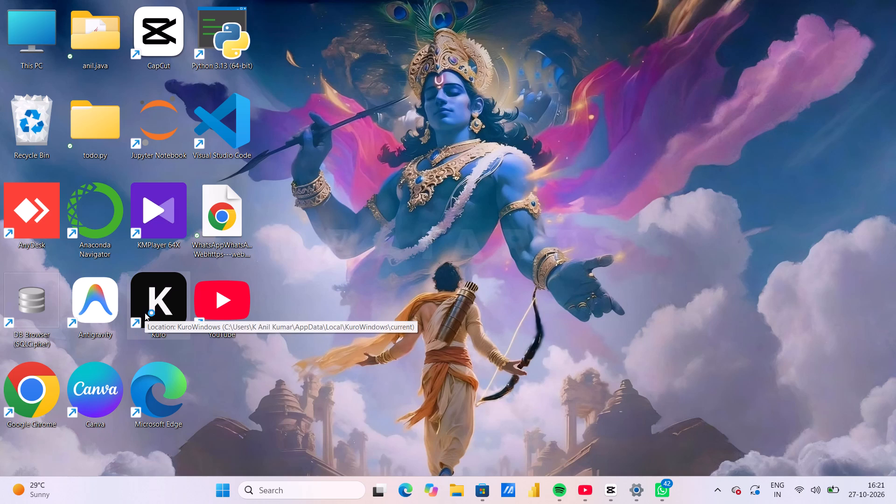